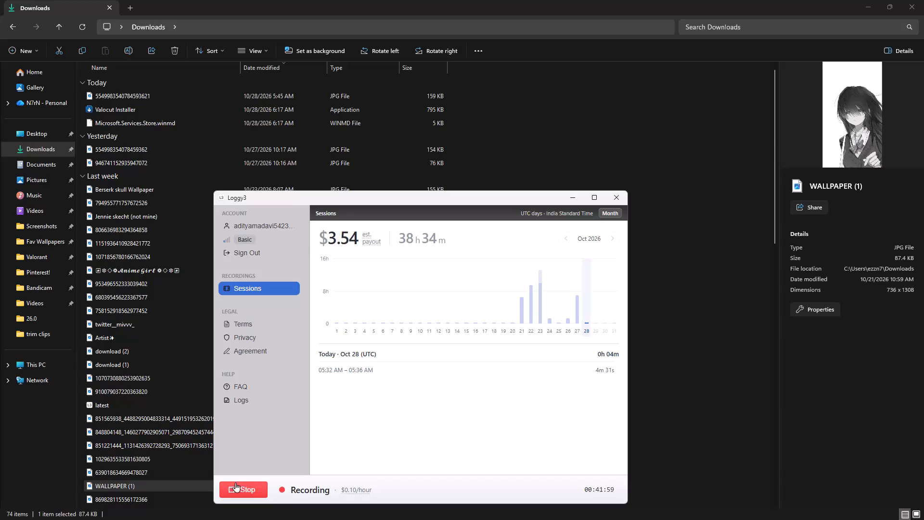
# Stop the running recording session in Loggy3.
pyautogui.click(241, 490)
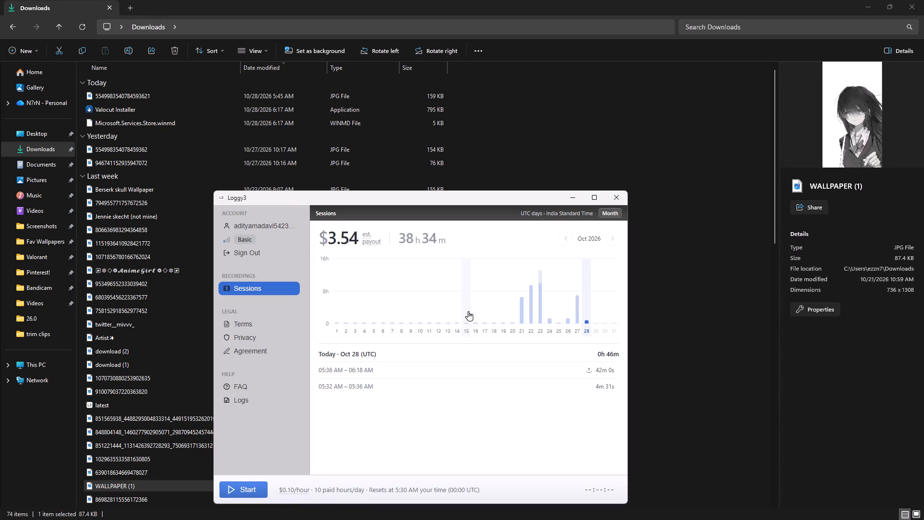
# Review the recorded sessions of individual days from October 21 to October 28, 2026 in the monthly chart.
pyautogui.click(520, 317)
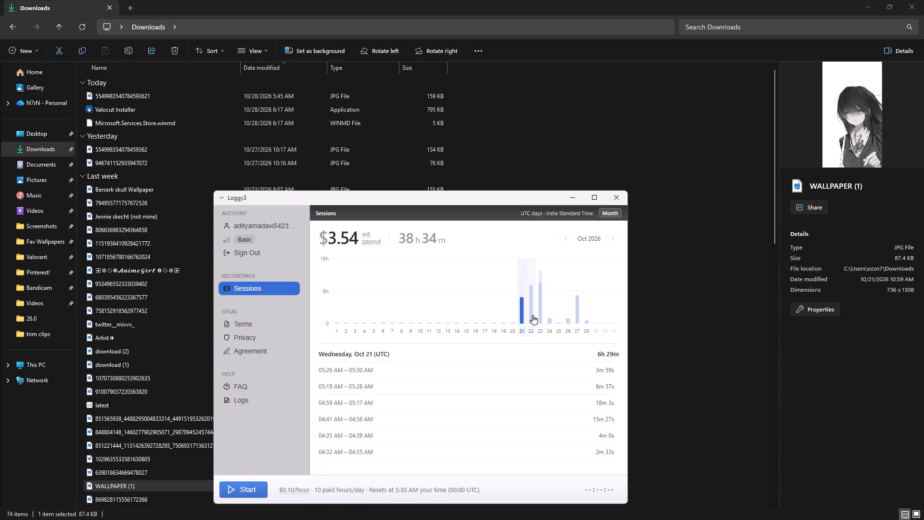
pyautogui.click(533, 315)
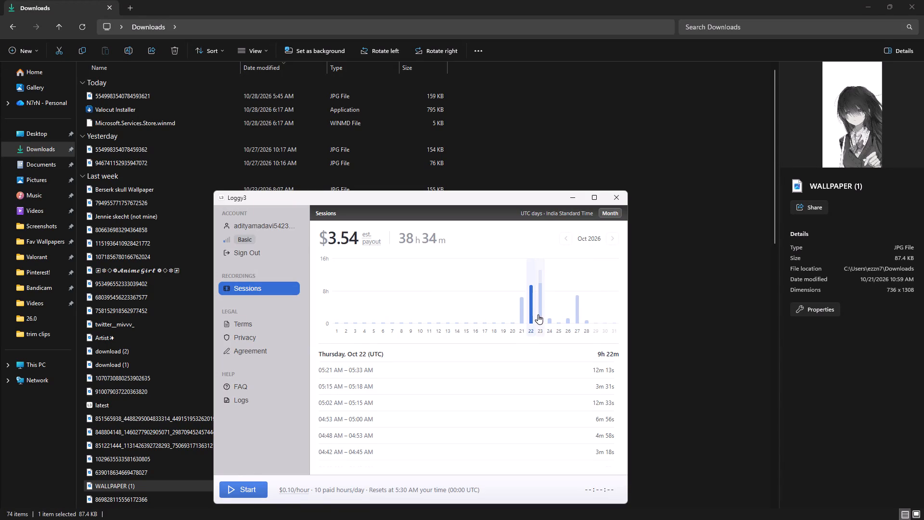
pyautogui.click(538, 314)
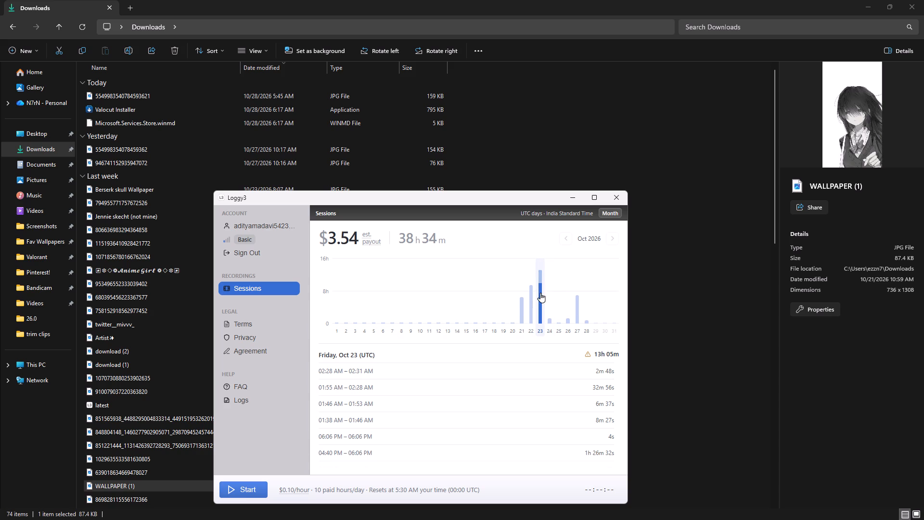
pyautogui.click(549, 318)
pyautogui.click(573, 319)
pyautogui.click(569, 320)
pyautogui.click(590, 321)
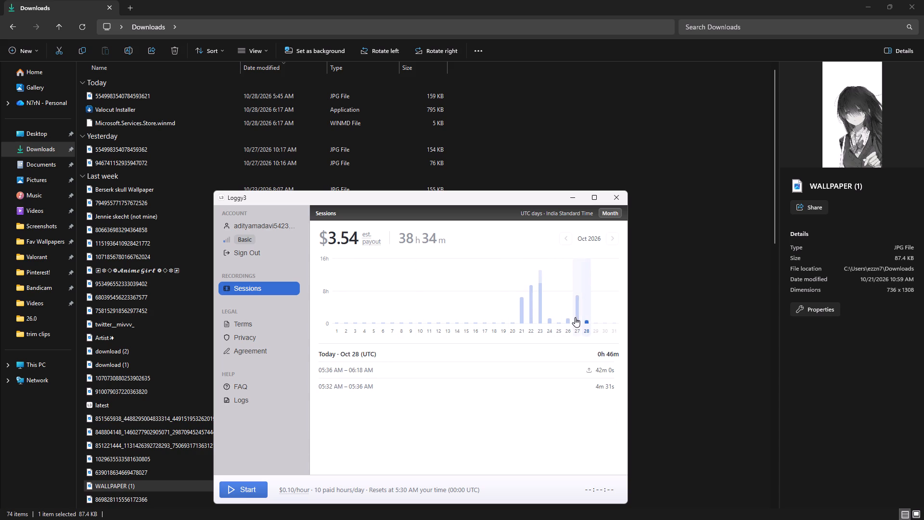
pyautogui.click(575, 317)
pyautogui.click(568, 323)
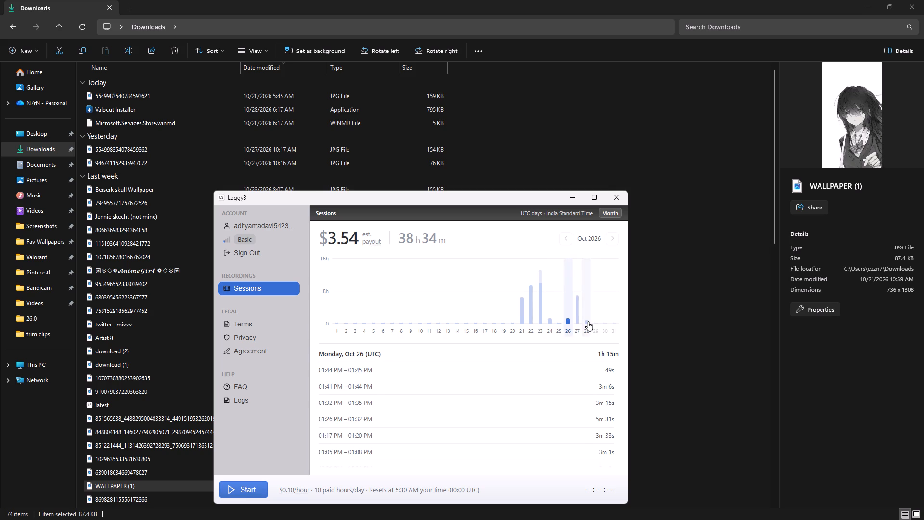
pyautogui.click(588, 321)
# Switch to Valocut and dismiss its welcome message.
pyautogui.click(437, 448)
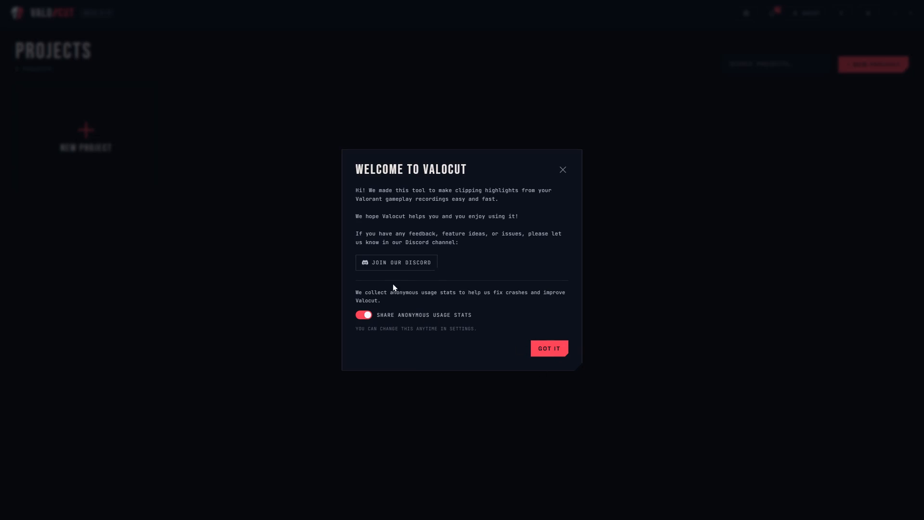
pyautogui.moveTo(545, 339); pyautogui.dragTo(548, 347)
pyautogui.click(548, 347)
# Create a new project from the video "Valorant 2026.10.21 - 04.03.15.02" in the Videos > NVIDIA > Valorant folder.
pyautogui.click(89, 159)
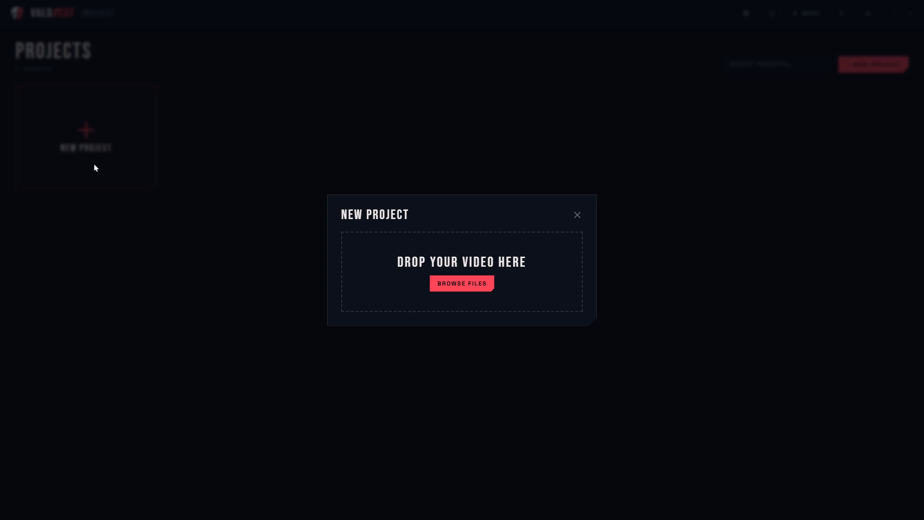
pyautogui.click(464, 282)
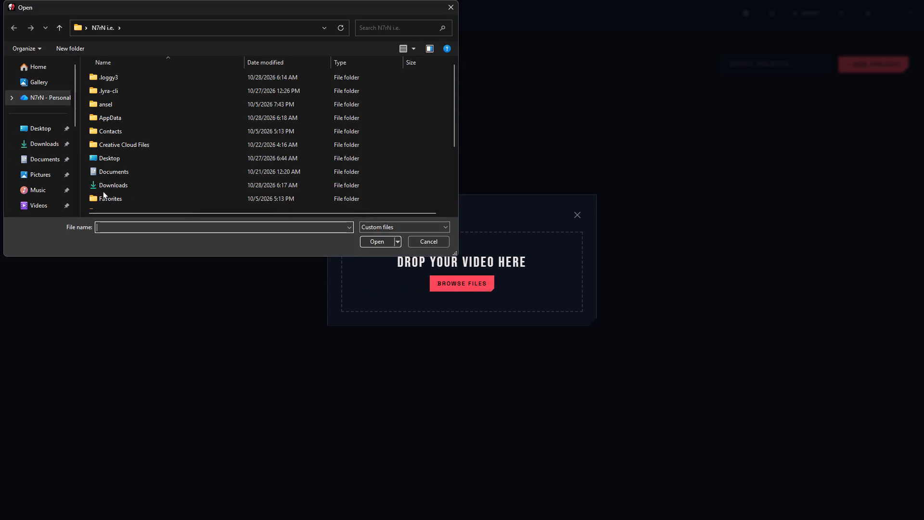
pyautogui.scroll(-4, 42, 194)
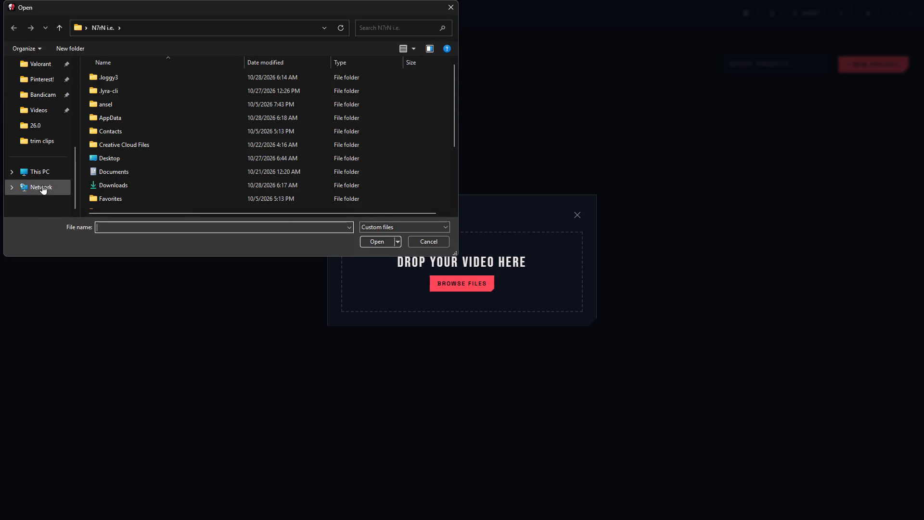
pyautogui.click(40, 97)
pyautogui.click(36, 105)
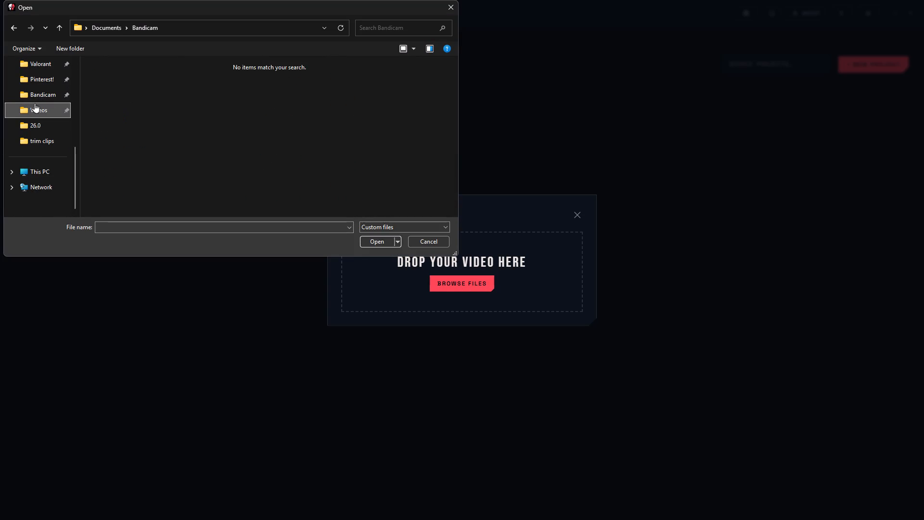
pyautogui.click(34, 124)
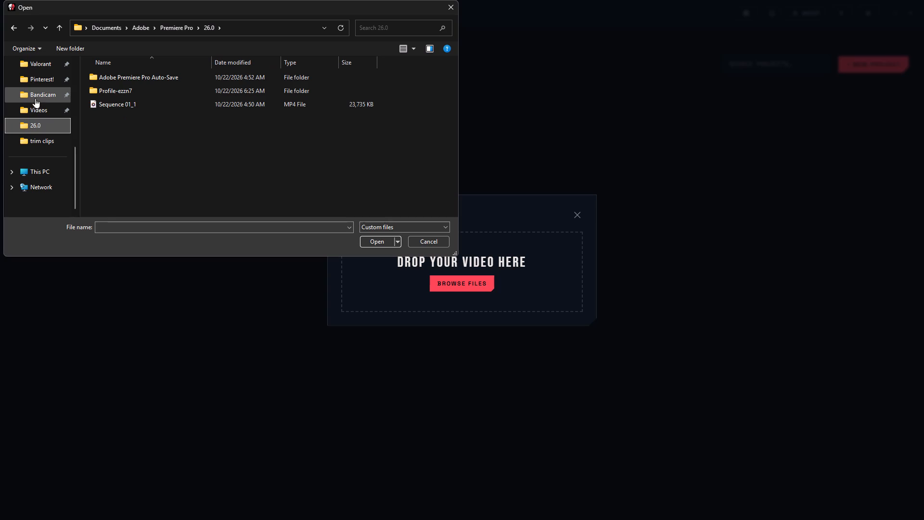
pyautogui.click(46, 100)
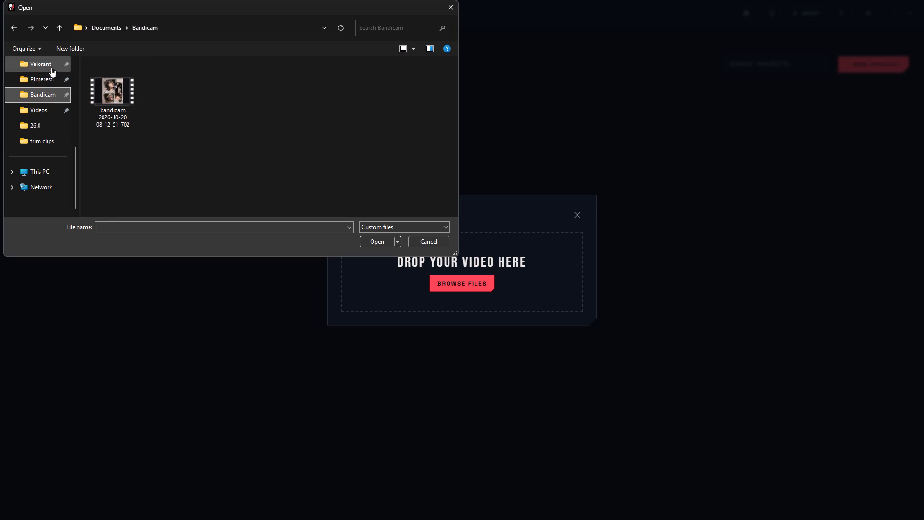
pyautogui.click(51, 63)
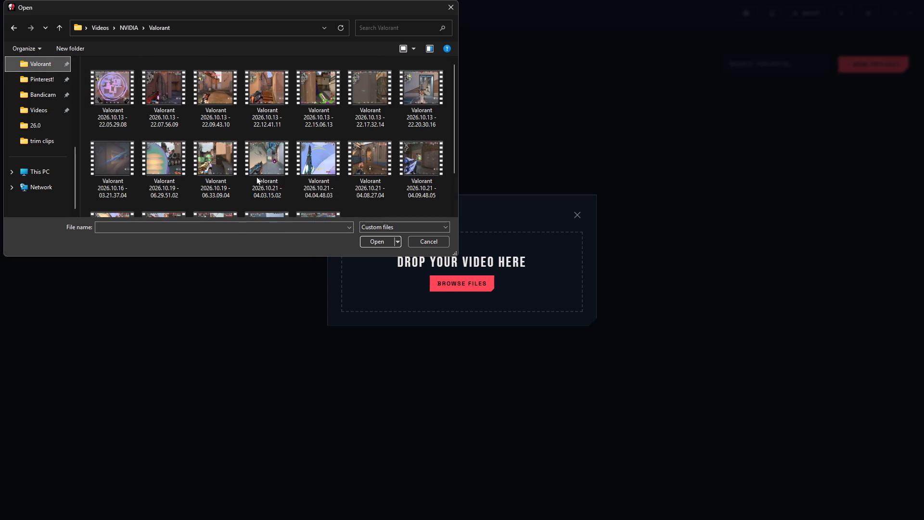
pyautogui.click(256, 176)
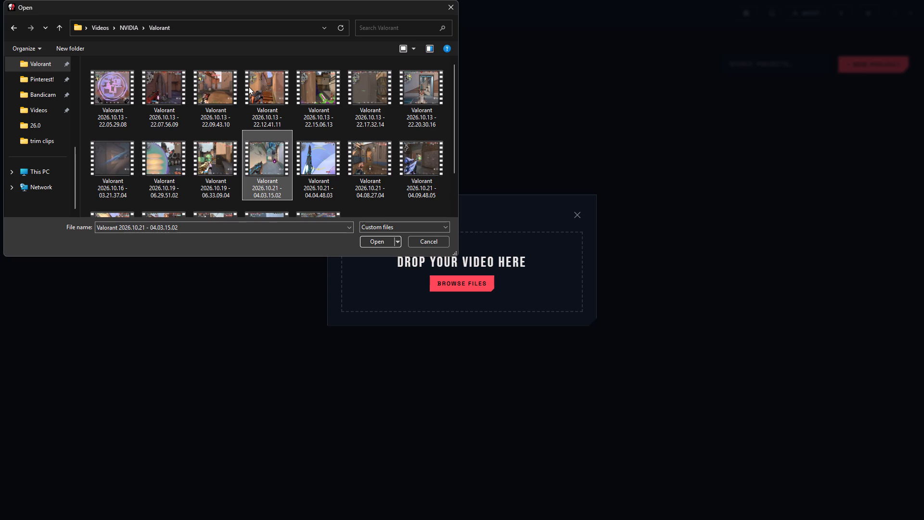
pyautogui.scroll(-1, 251, 93)
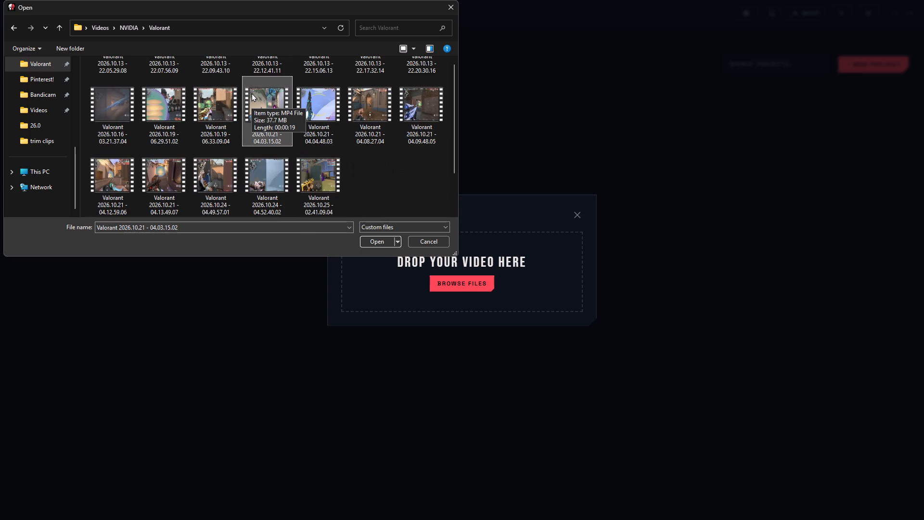
pyautogui.scroll(-1, 251, 93)
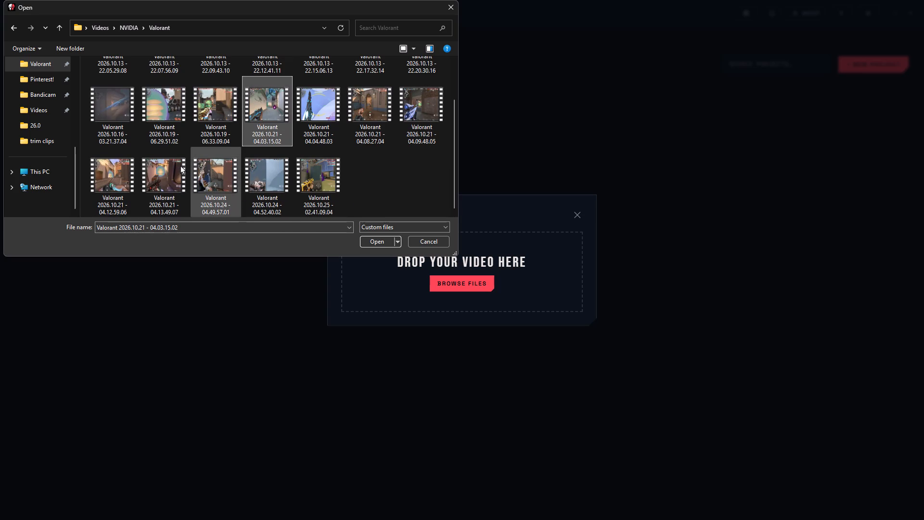
pyautogui.scroll(3, 176, 165)
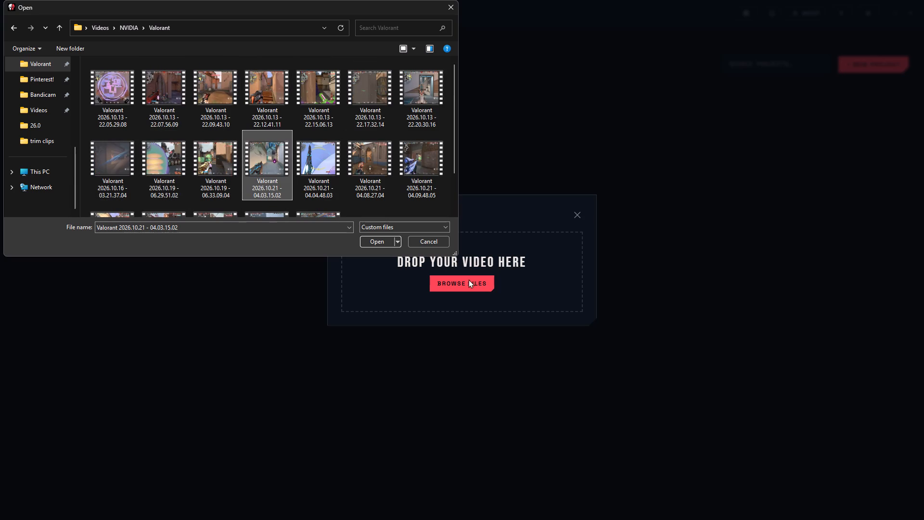
pyautogui.click(379, 240)
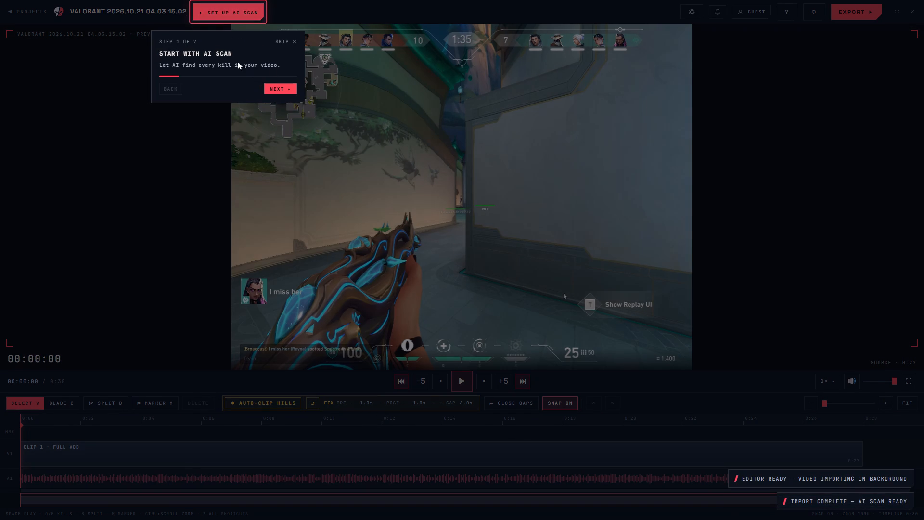
# Advance the tutorial to the scan area step and start a Fast AI scan of the full clip, 0:00 to 0:27.
pyautogui.click(289, 88)
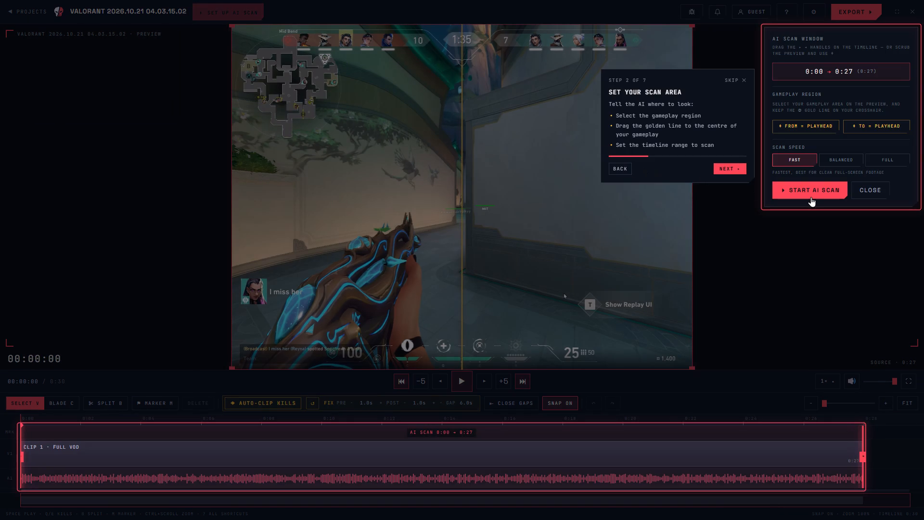
pyautogui.click(811, 193)
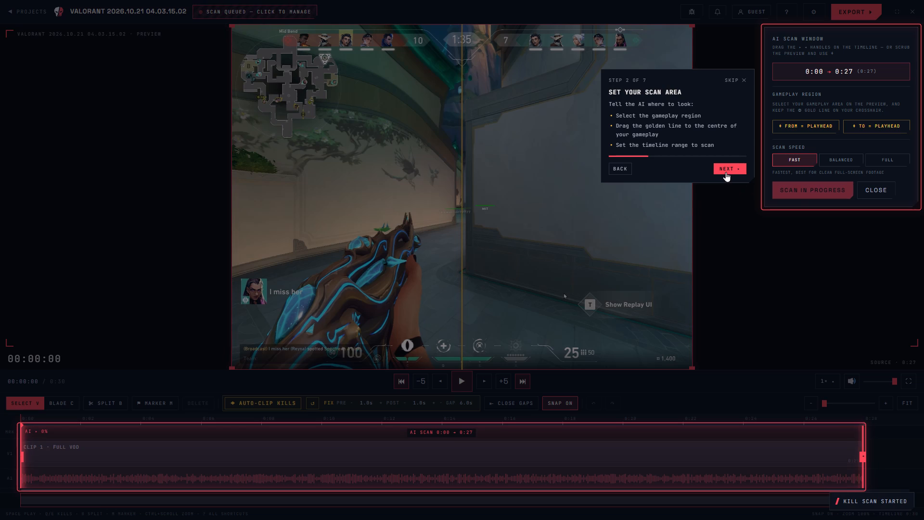
# Go through the remaining tutorial steps on the timeline, editing tools, auto-clip, export and help center, and finish the tutorial.
pyautogui.click(726, 172)
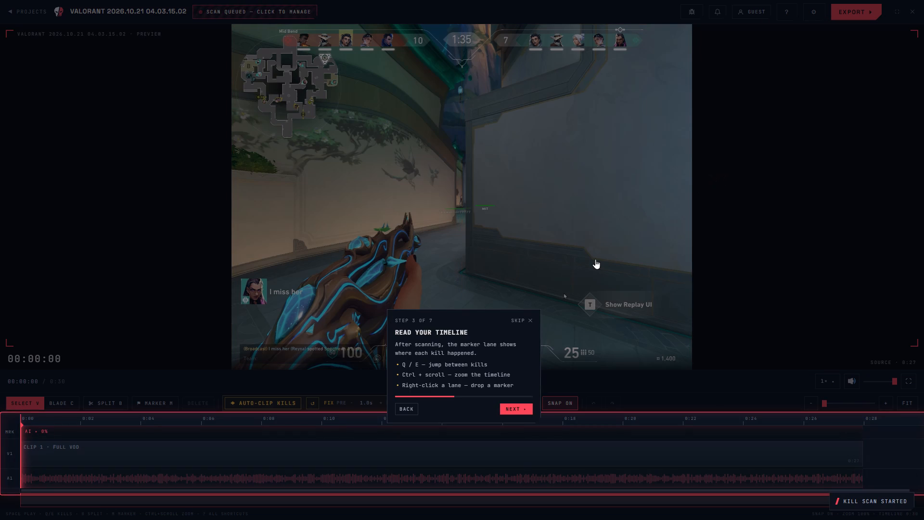
pyautogui.click(515, 404)
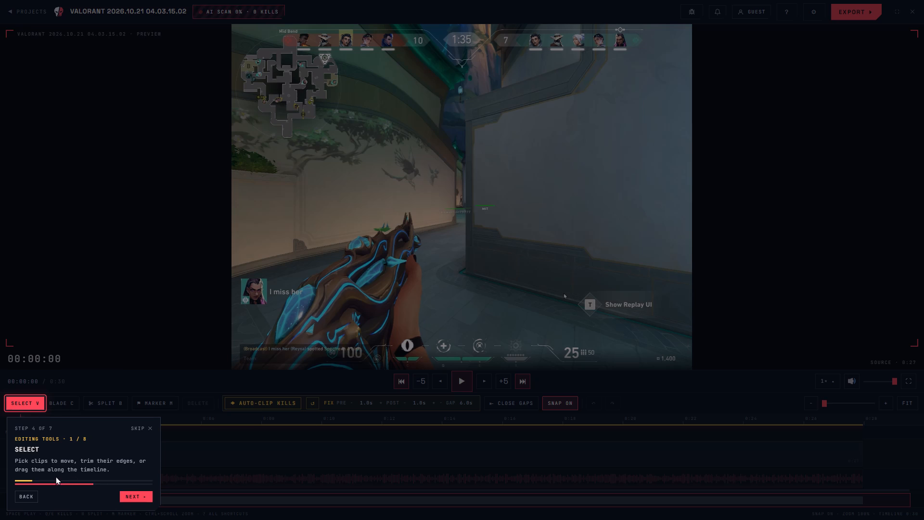
pyautogui.click(143, 494)
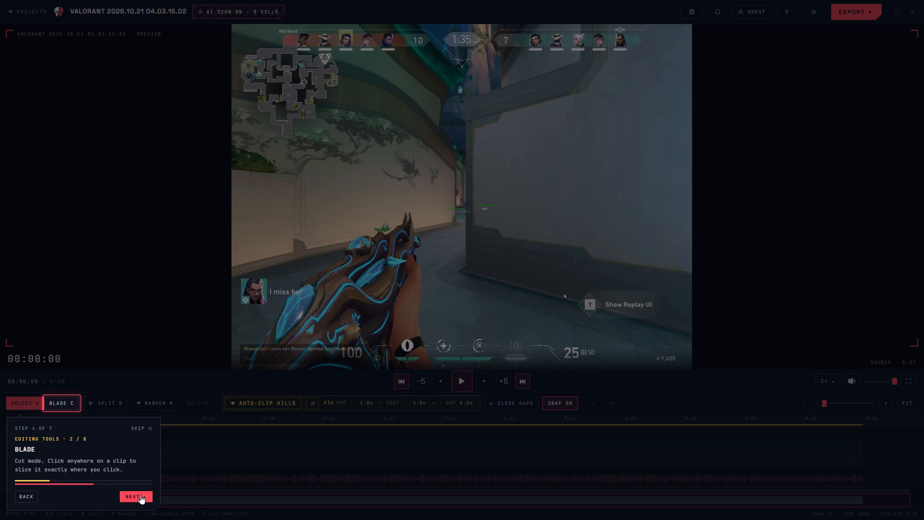
pyautogui.click(141, 494)
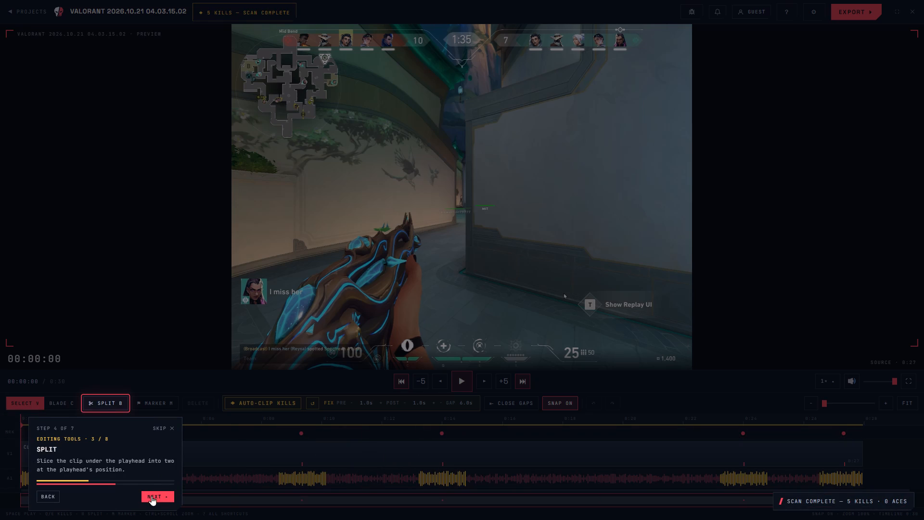
pyautogui.click(152, 496)
pyautogui.click(203, 498)
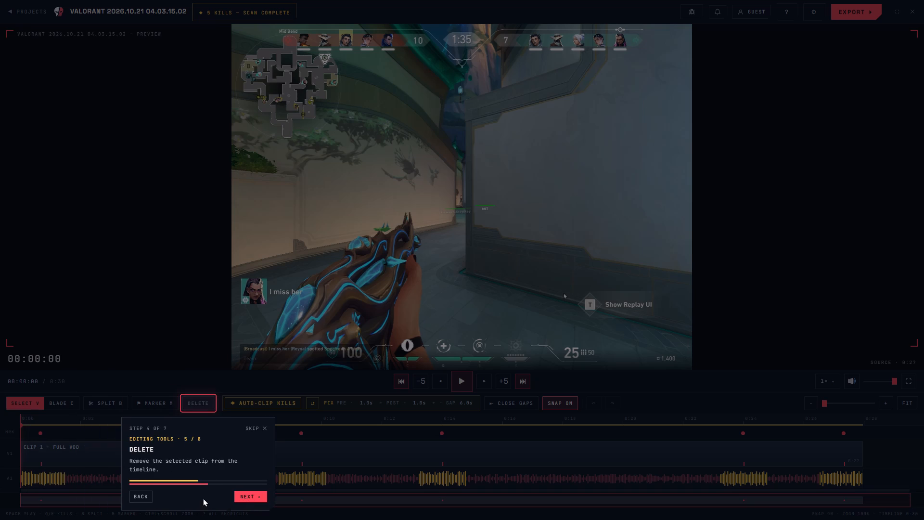
pyautogui.click(253, 498)
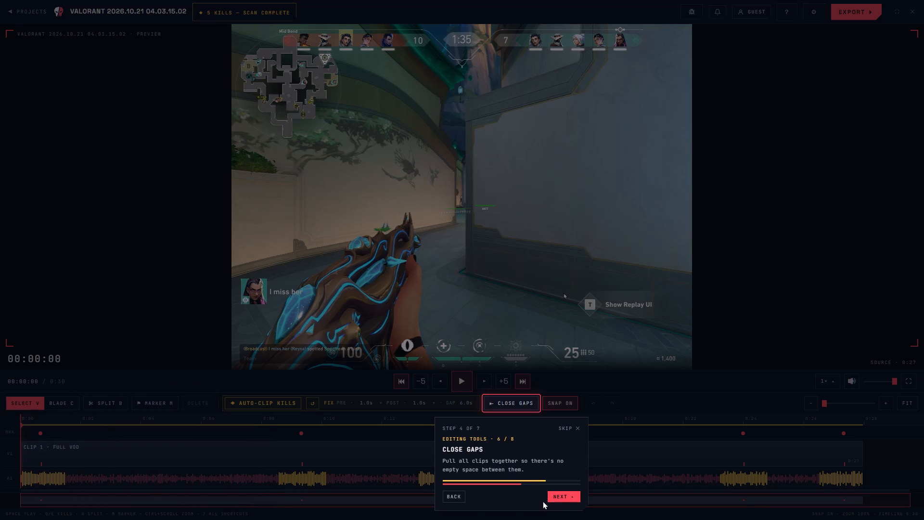
pyautogui.click(565, 494)
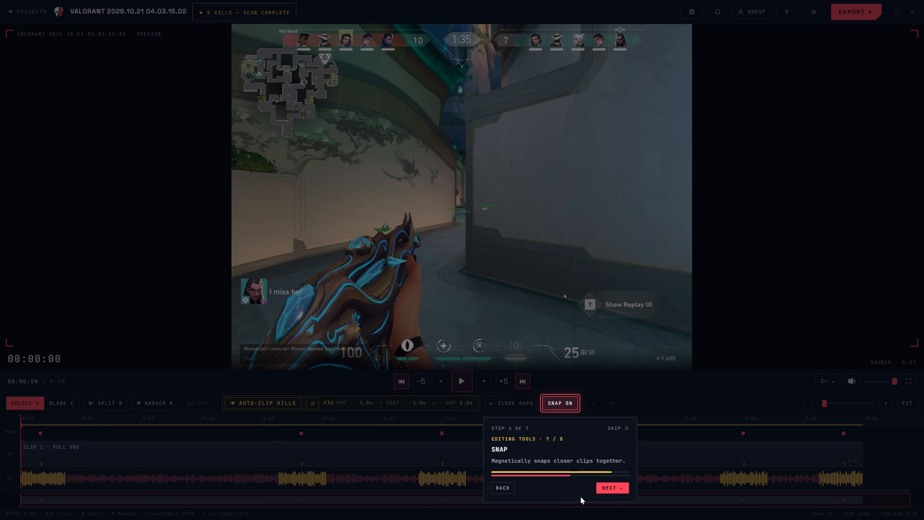
pyautogui.click(613, 487)
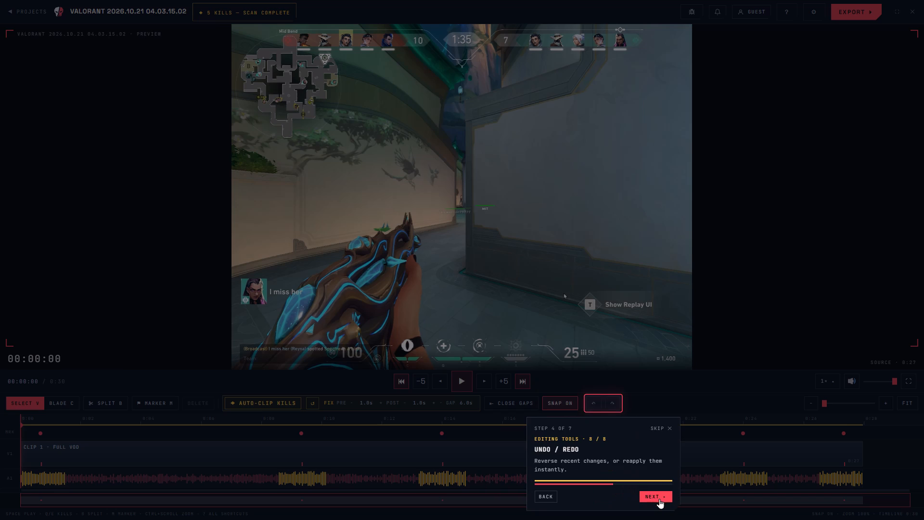
pyautogui.click(658, 496)
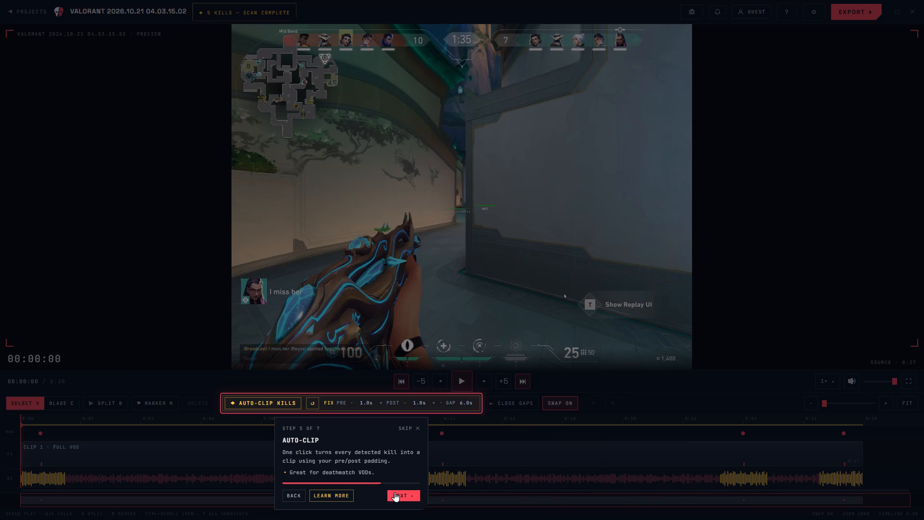
pyautogui.click(403, 494)
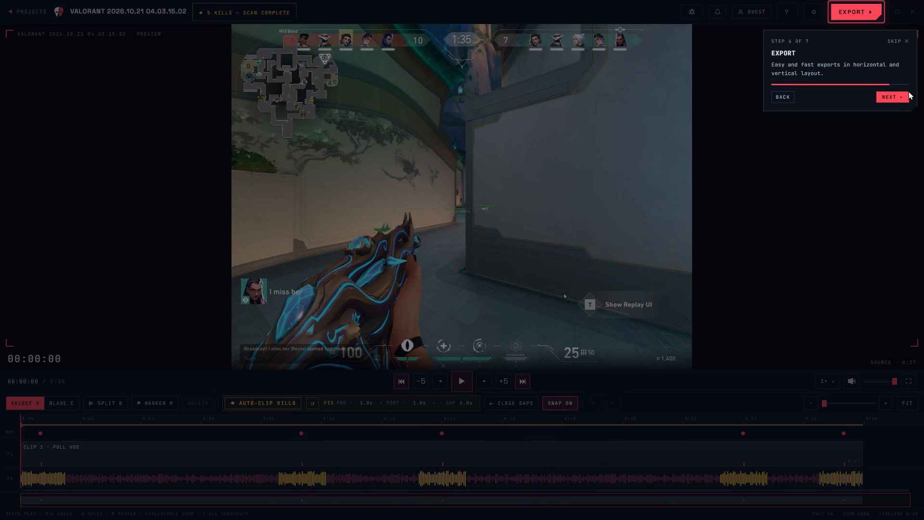
pyautogui.click(902, 98)
pyautogui.click(850, 114)
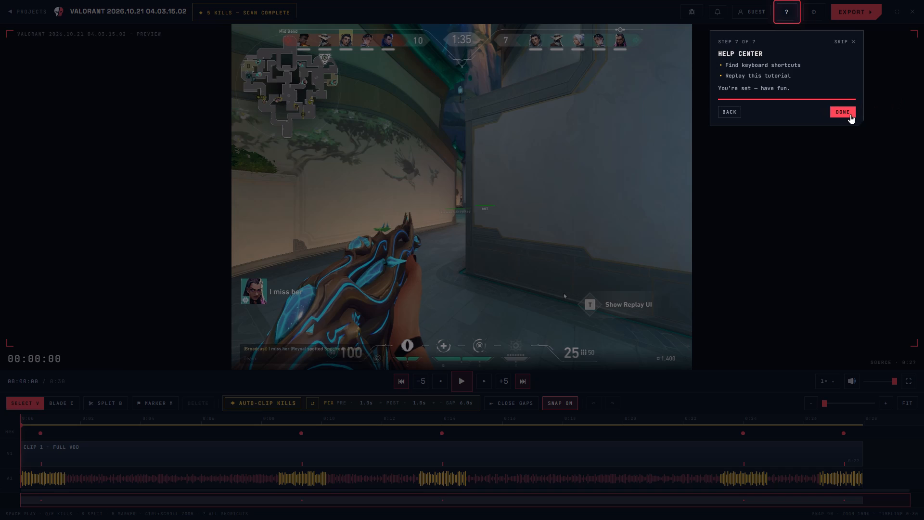
# Play the video from the beginning to review the scanned gameplay.
pyautogui.click(467, 374)
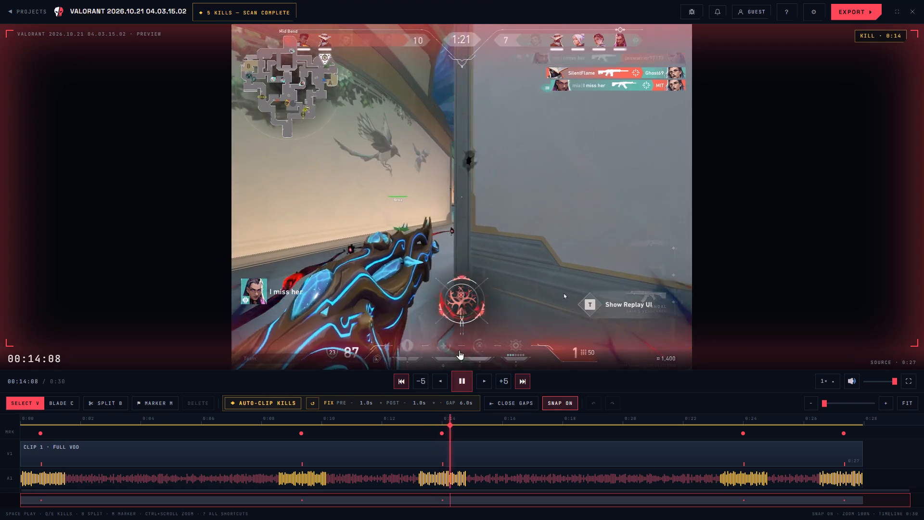
# Review the AI scan window's range, gameplay region and scan speed settings, and close it.
pyautogui.click(244, 10)
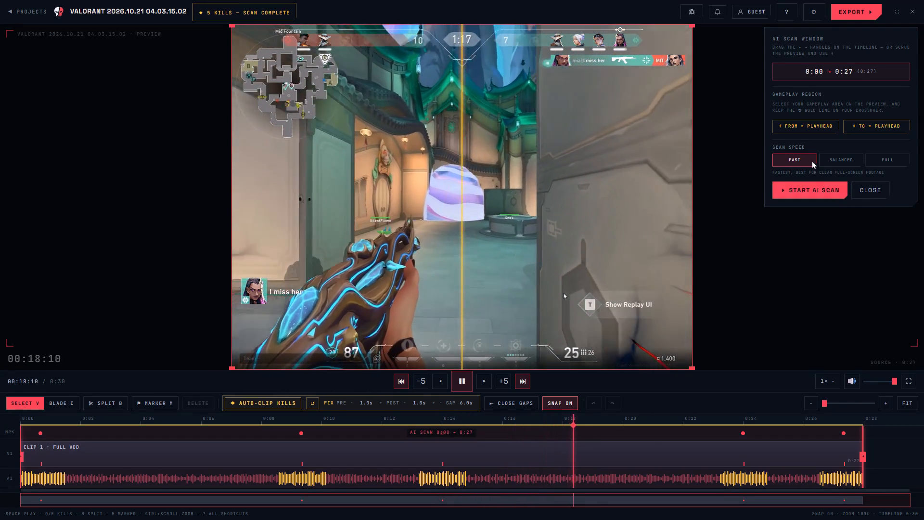
pyautogui.click(874, 190)
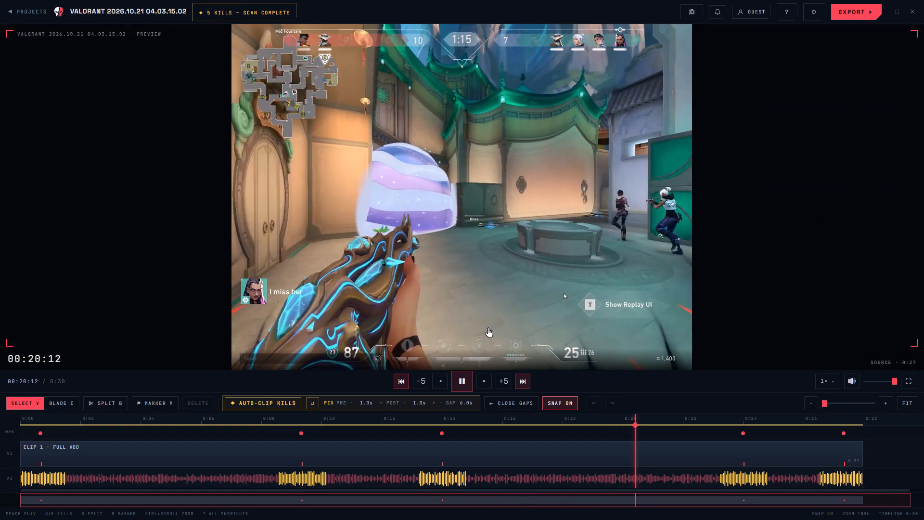
# Auto-clip the detected kills on the timeline, using 1.0s pre, 1.0s post and a 6.0s gap.
pyautogui.click(242, 405)
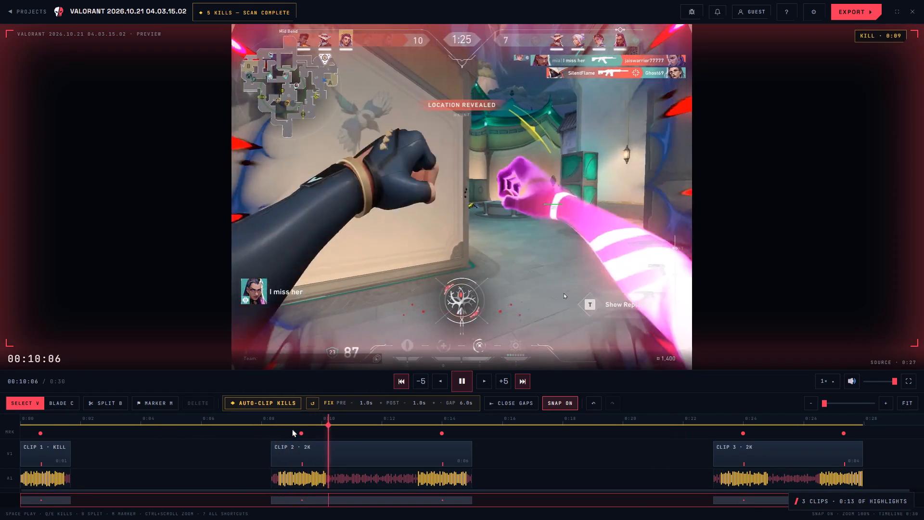
# Play the auto-generated kill clips from the start of the timeline to review them, and pause the playback.
pyautogui.moveTo(330, 427); pyautogui.dragTo(0, 453)
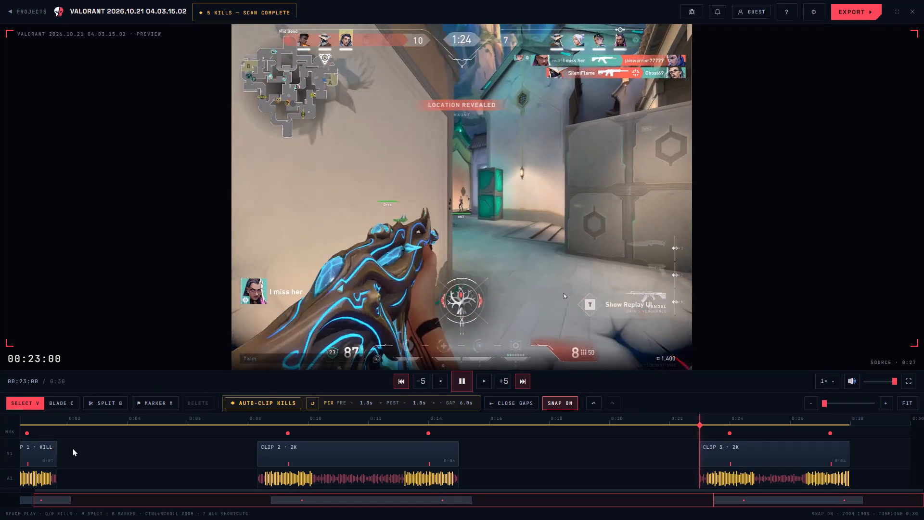
pyautogui.moveTo(39, 500); pyautogui.dragTo(9, 496)
pyautogui.moveTo(37, 500); pyautogui.dragTo(79, 504)
pyautogui.click(33, 496)
pyautogui.moveTo(23, 479); pyautogui.dragTo(11, 476)
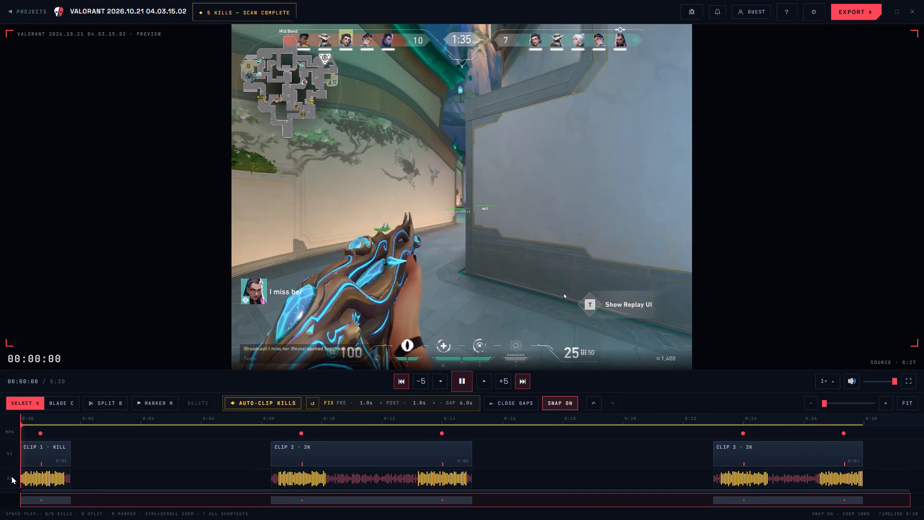
pyautogui.moveTo(11, 476); pyautogui.dragTo(11, 475)
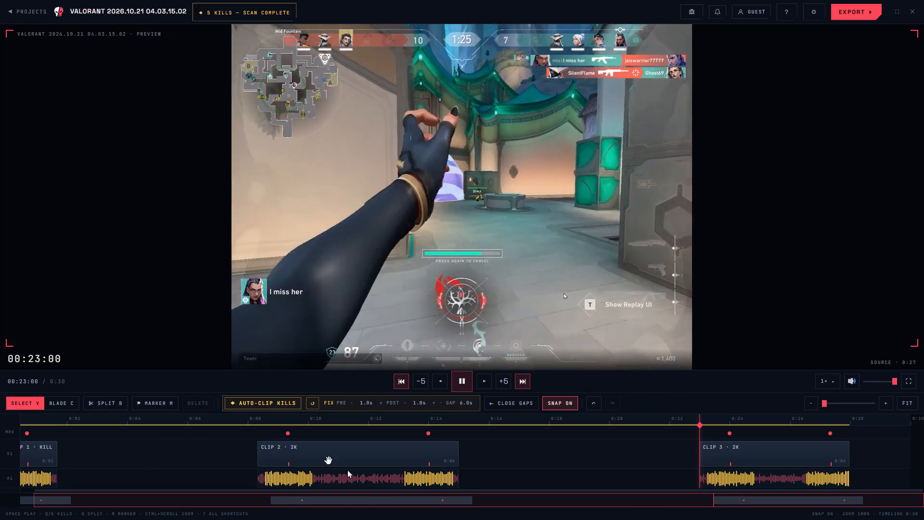
pyautogui.click(464, 386)
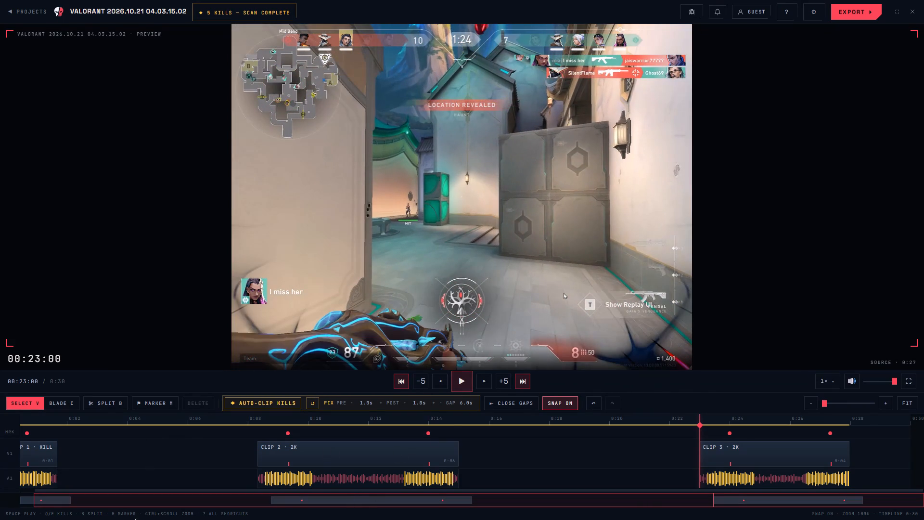
# Open a new Brave browser window and start a web search beginning with "d" on the new tab page.
pyautogui.click(49, 507)
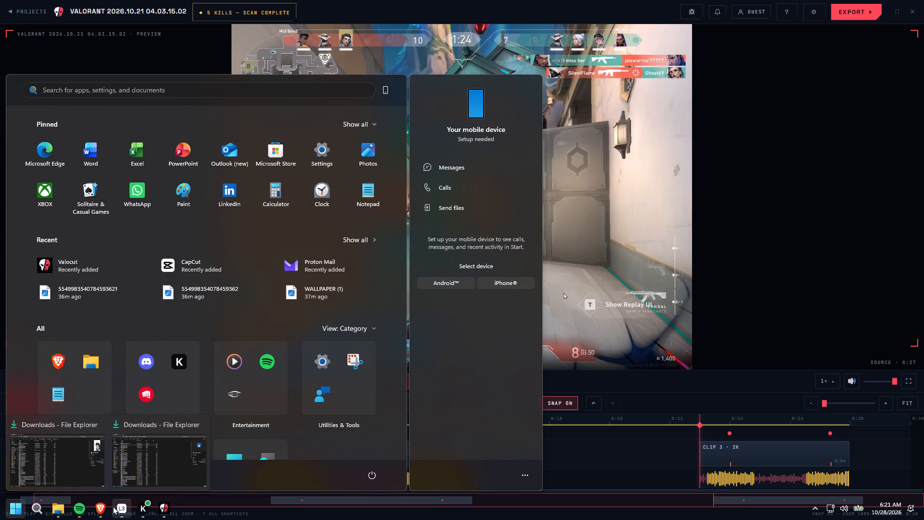
pyautogui.rightClick(98, 506)
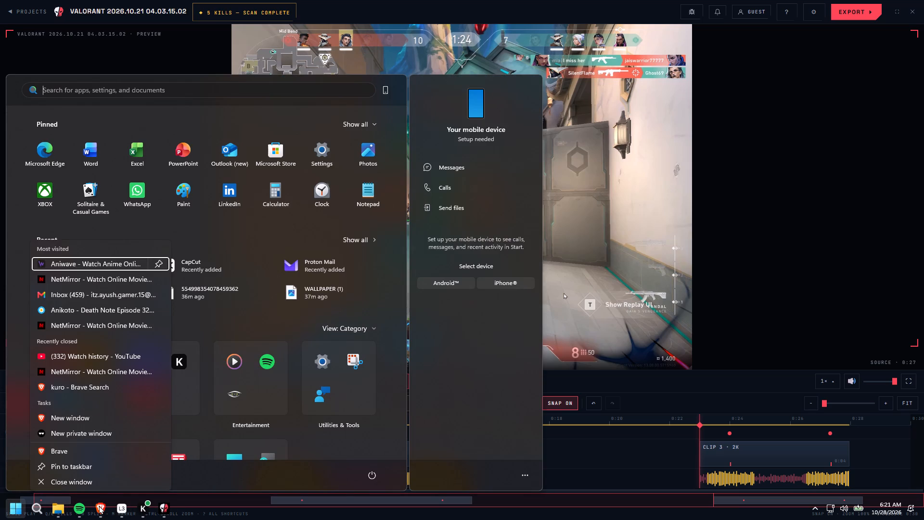
pyautogui.click(96, 418)
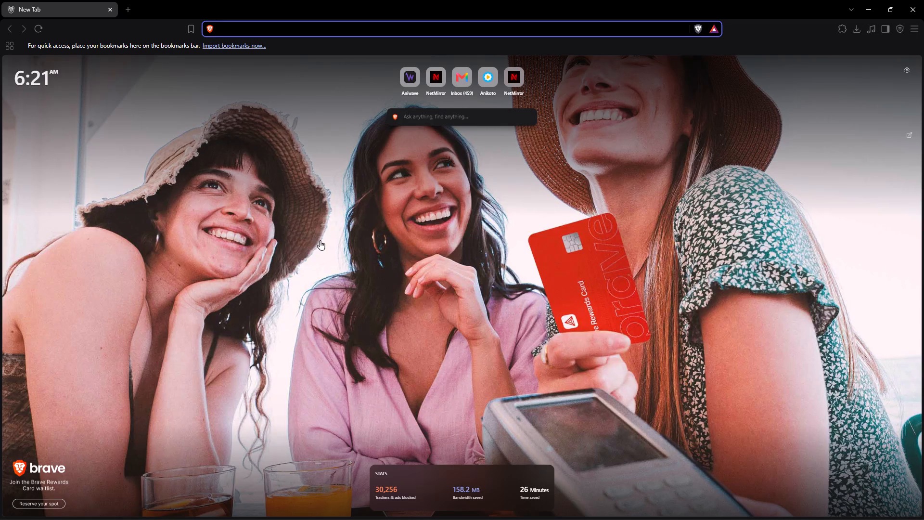
pyautogui.click(432, 119)
pyautogui.press('d')
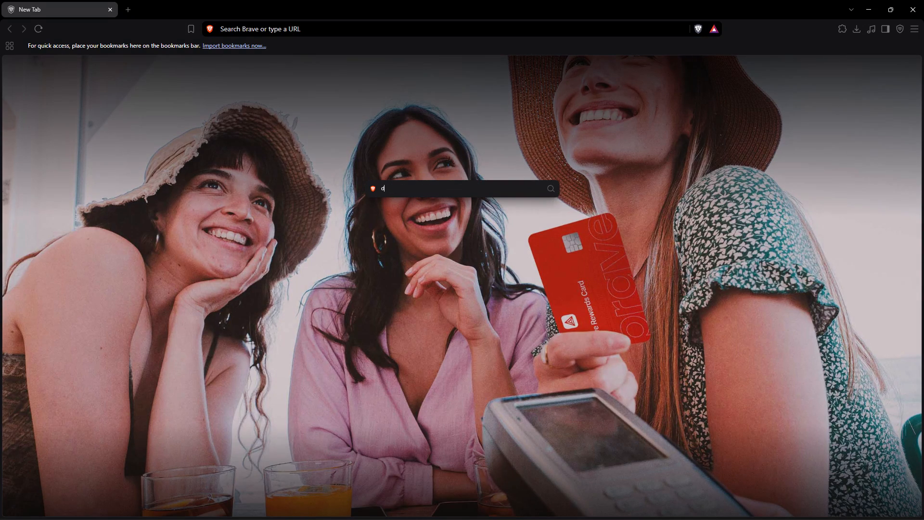
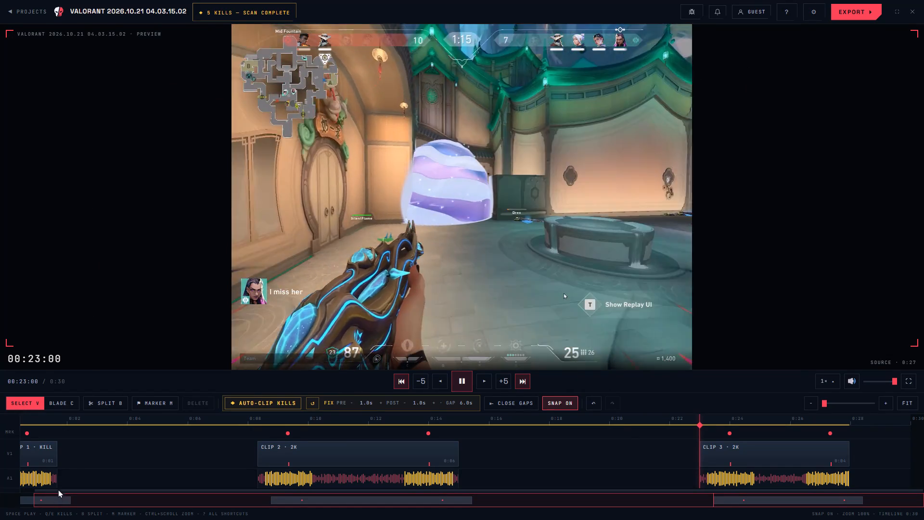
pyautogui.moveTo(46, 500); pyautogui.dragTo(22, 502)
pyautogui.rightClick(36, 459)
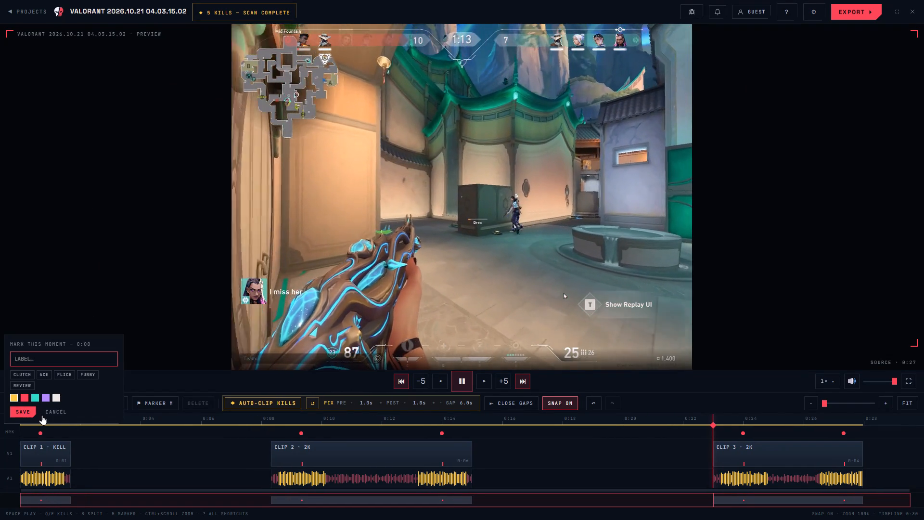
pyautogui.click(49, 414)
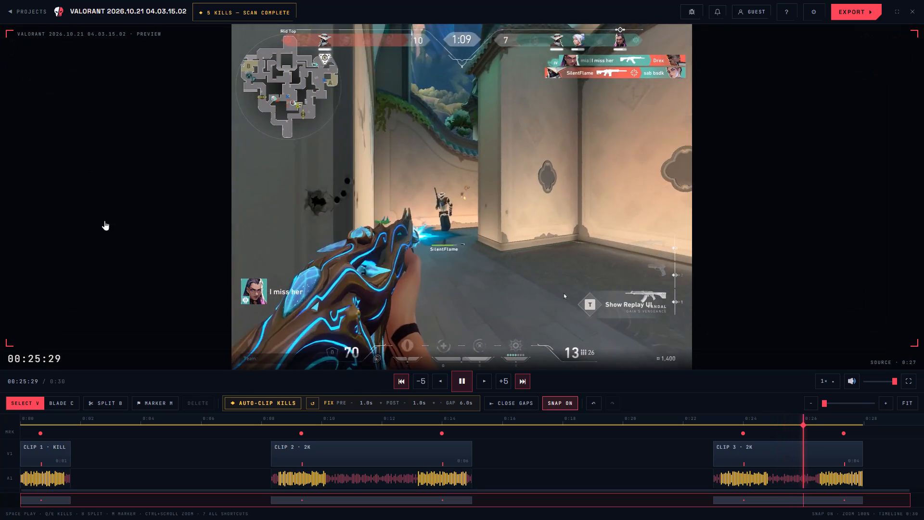
# Undo the auto-clipping of the kills back to the single full VOD clip.
pyautogui.tripleClick(590, 404)
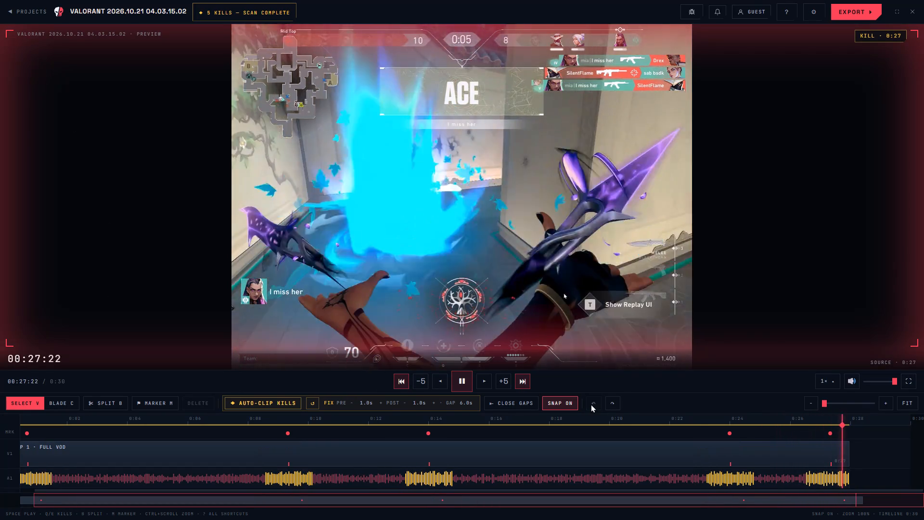
pyautogui.tripleClick(590, 404)
pyautogui.tripleClick(590, 404)
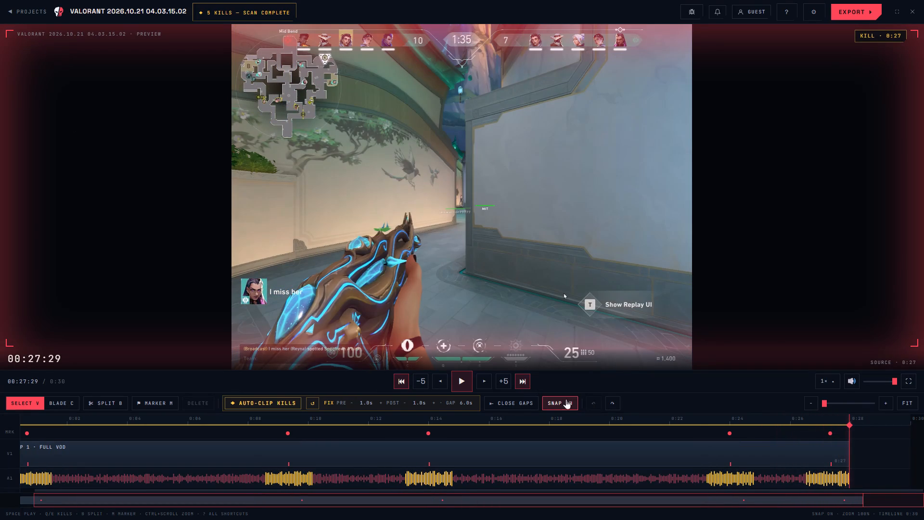
pyautogui.click(563, 401)
pyautogui.click(563, 401)
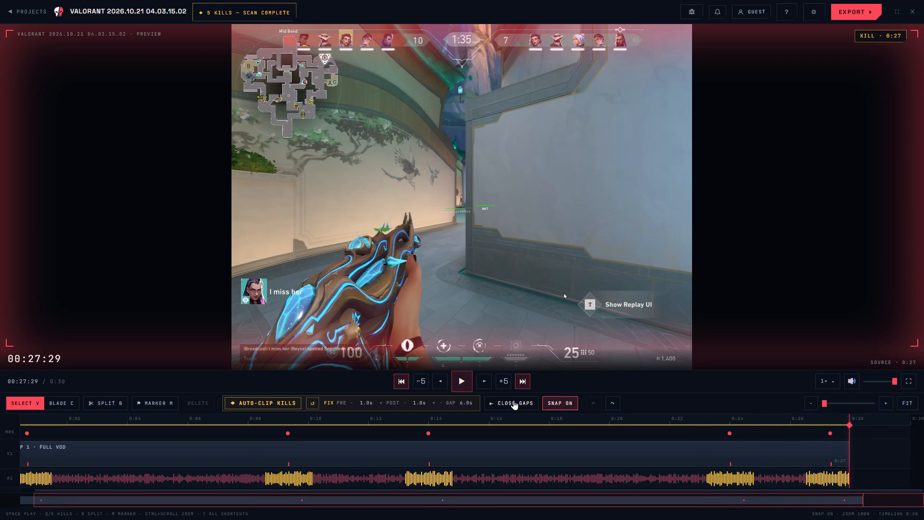
# Close the gaps on the timeline.
pyautogui.click(505, 402)
pyautogui.tripleClick(505, 402)
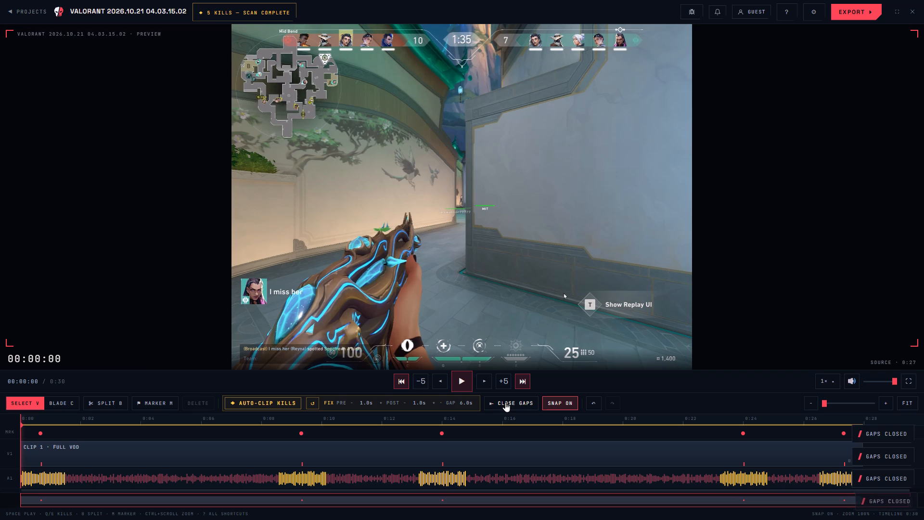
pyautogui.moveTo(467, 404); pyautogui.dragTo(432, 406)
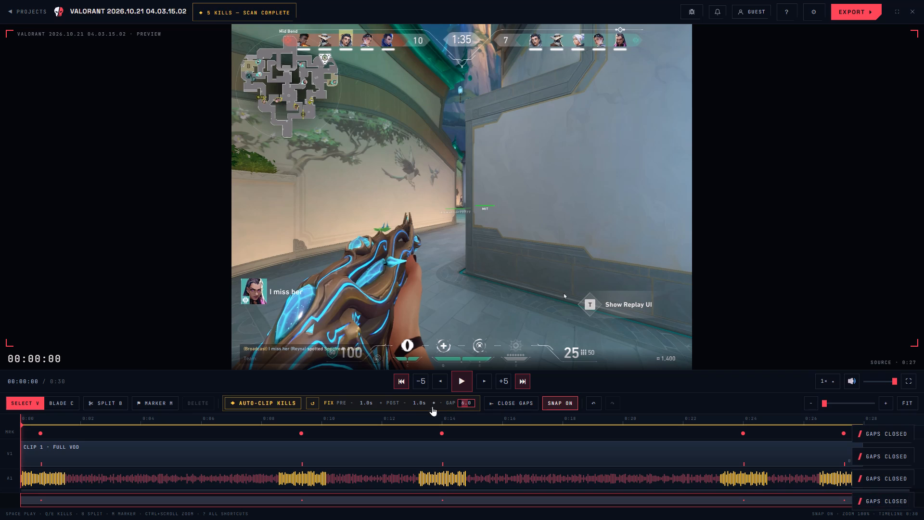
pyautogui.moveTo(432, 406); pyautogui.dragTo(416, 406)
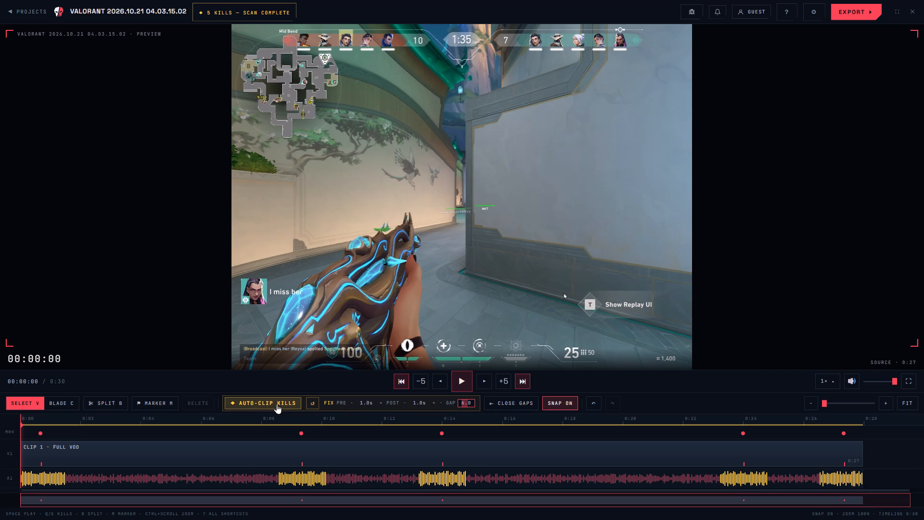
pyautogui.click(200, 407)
# Split the full VOD clip at about 00:16:10.
pyautogui.moveTo(31, 488); pyautogui.dragTo(32, 487)
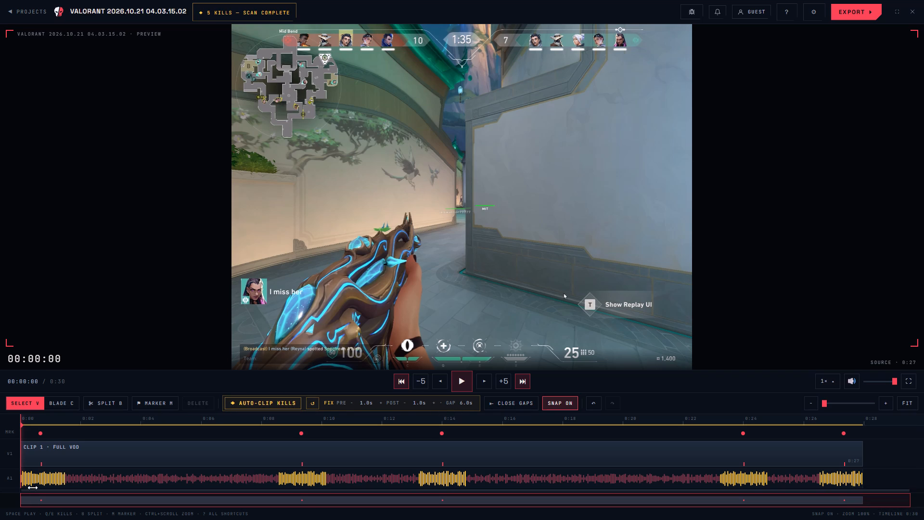
pyautogui.moveTo(32, 487); pyautogui.dragTo(513, 486)
pyautogui.click(202, 404)
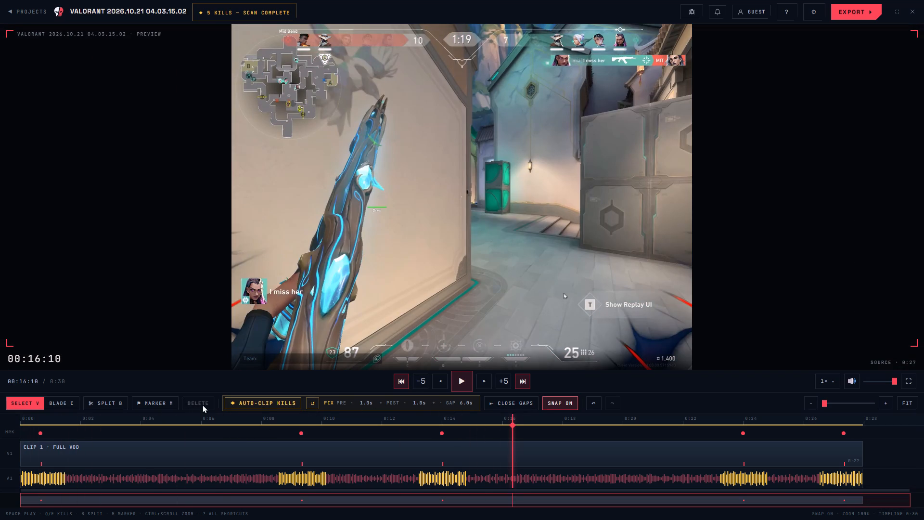
pyautogui.click(102, 403)
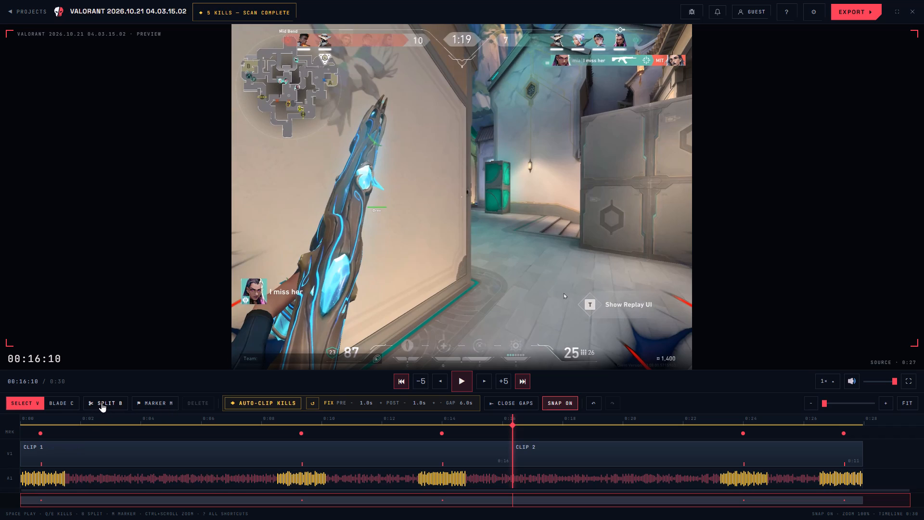
pyautogui.click(101, 403)
pyautogui.click(95, 404)
# Split the second clip at about 00:19:04.
pyautogui.moveTo(498, 434); pyautogui.dragTo(548, 436)
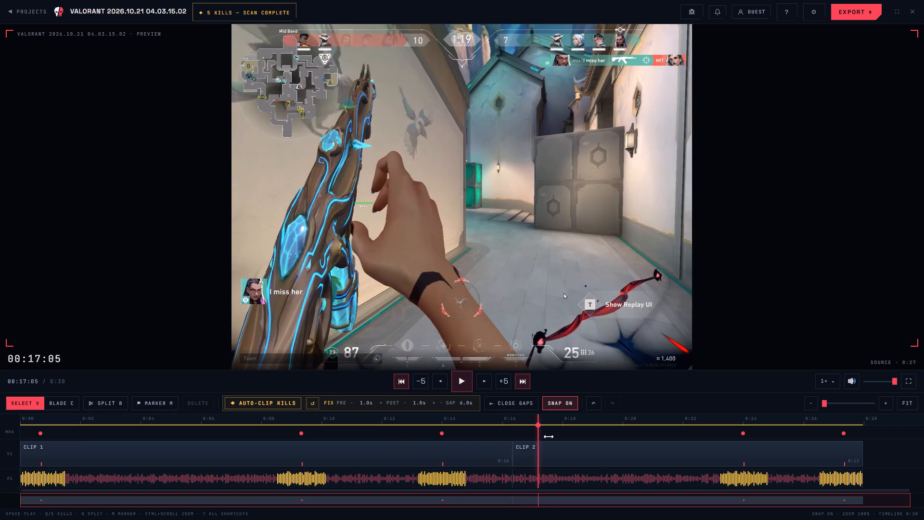
pyautogui.moveTo(548, 436); pyautogui.dragTo(597, 438)
pyautogui.click(113, 403)
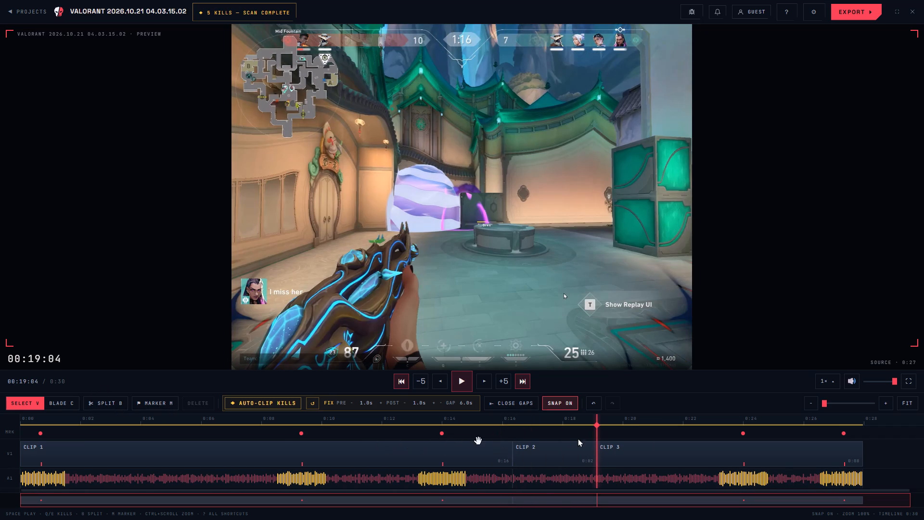
# Move the last and middle clips earlier on the timeline over the first clip, with the last one starting at about 0:02.
pyautogui.moveTo(699, 450); pyautogui.dragTo(185, 429)
pyautogui.moveTo(539, 450); pyautogui.dragTo(302, 468)
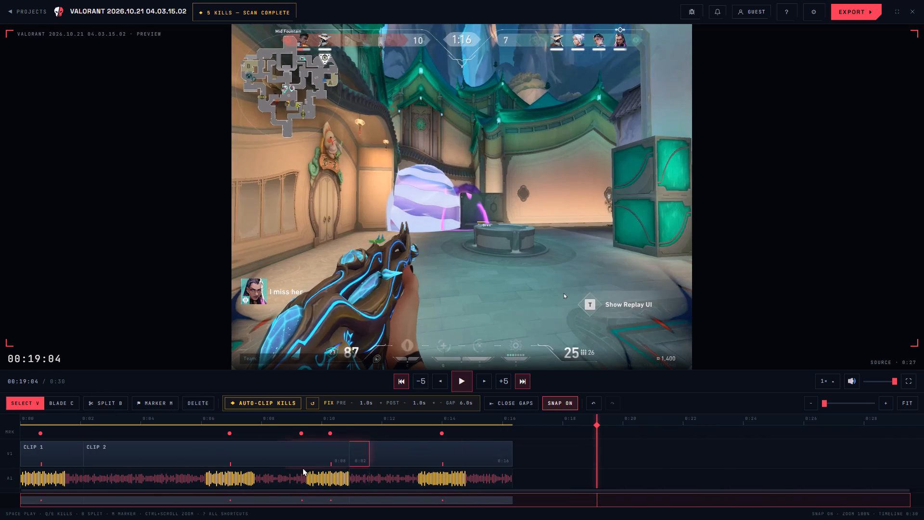
pyautogui.moveTo(302, 468); pyautogui.dragTo(270, 465)
pyautogui.moveTo(495, 472); pyautogui.dragTo(324, 476)
pyautogui.moveTo(442, 473); pyautogui.dragTo(325, 471)
pyautogui.moveTo(422, 455); pyautogui.dragTo(302, 457)
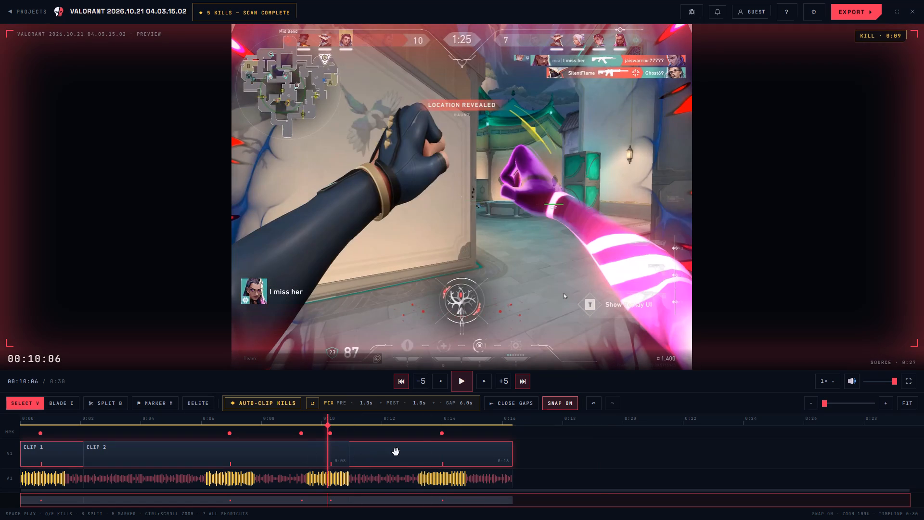
pyautogui.moveTo(425, 452); pyautogui.dragTo(360, 452)
pyautogui.rightClick(338, 450)
pyautogui.click(323, 409)
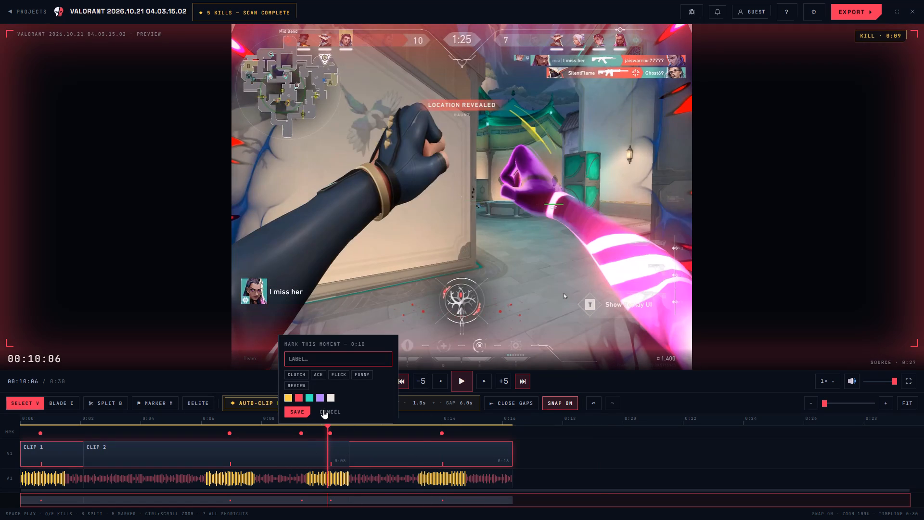
# Set the accent color to Violet in the settings, trying out Gold, Green and Teal first.
pyautogui.click(821, 13)
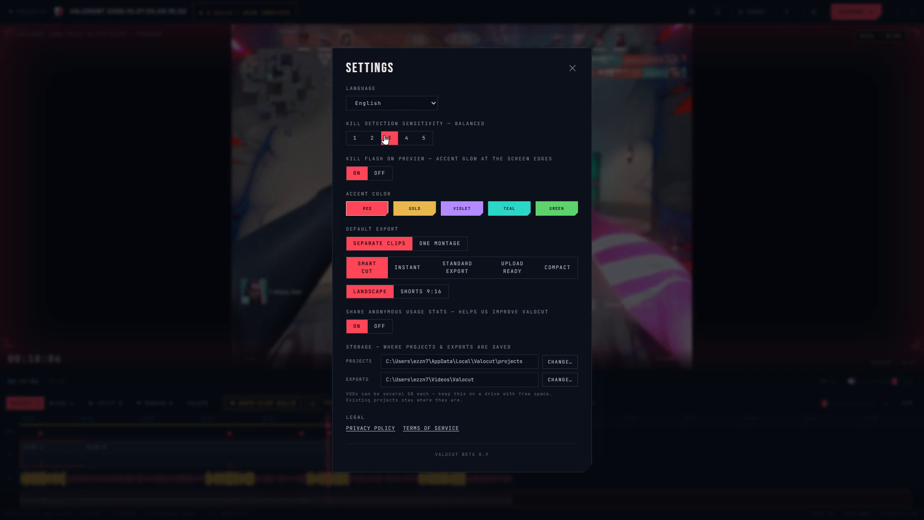
pyautogui.click(406, 208)
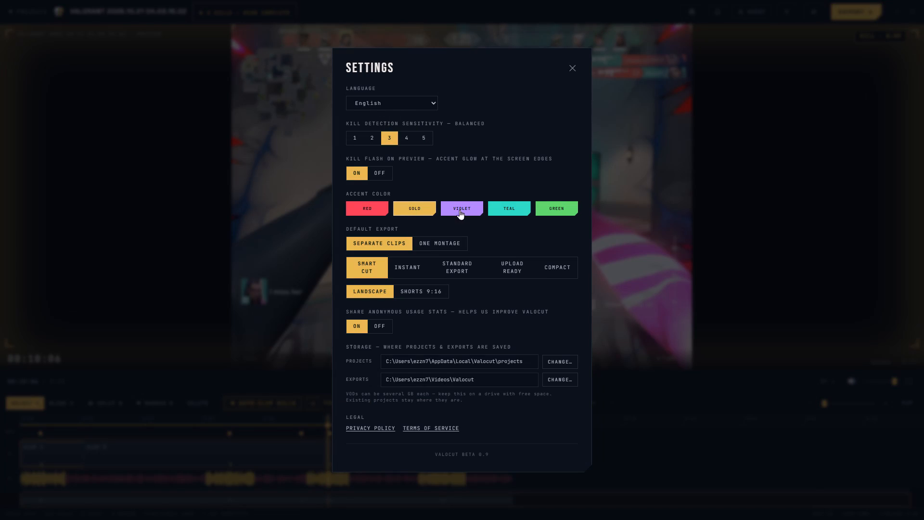
pyautogui.click(542, 205)
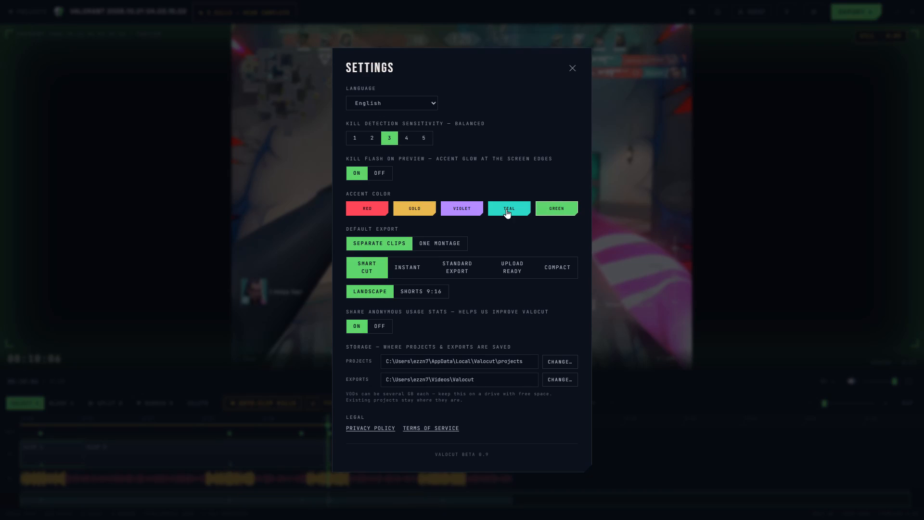
pyautogui.click(506, 209)
pyautogui.click(466, 208)
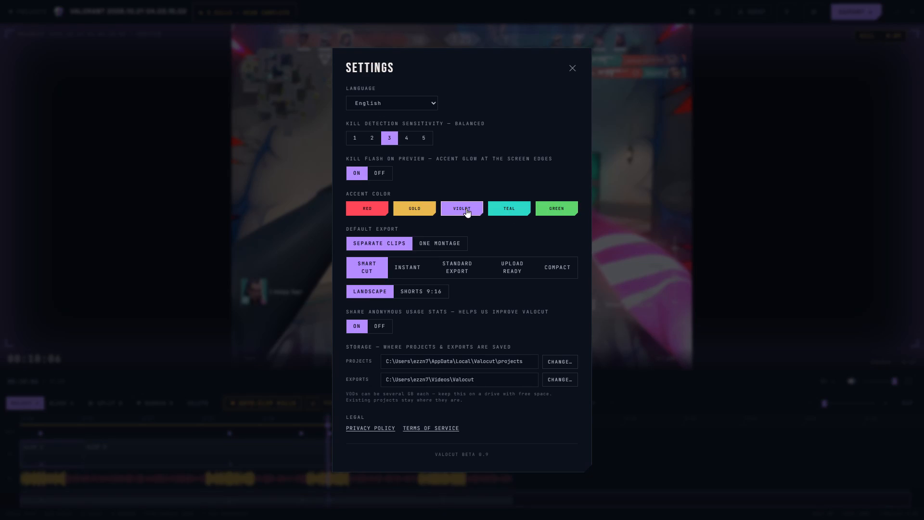
pyautogui.click(577, 69)
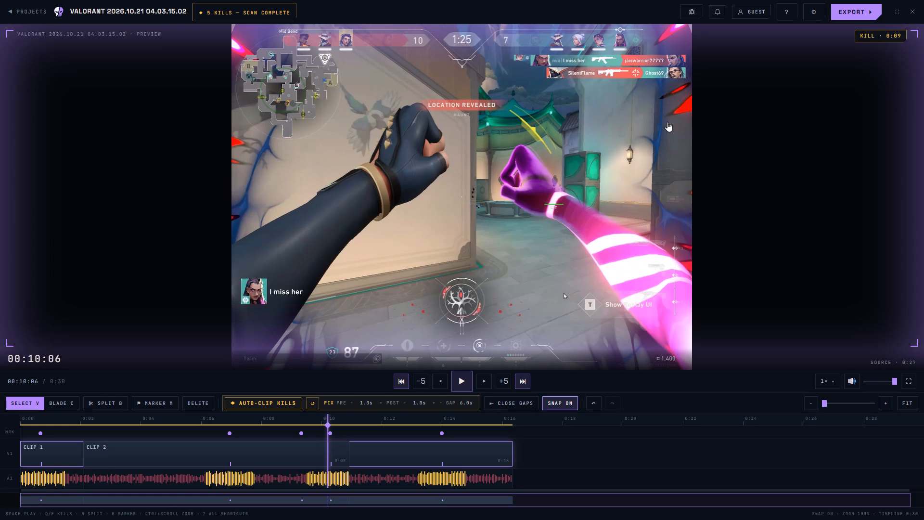
# Review the export window's clip queue, mode, quality and format options, and close it.
pyautogui.click(835, 17)
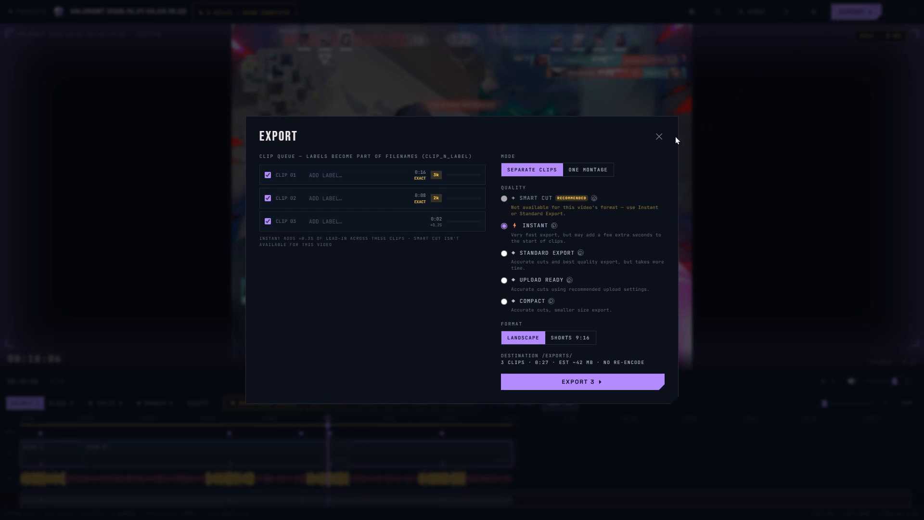
pyautogui.click(660, 136)
# Review the detection, default export and storage options in the settings window, and close it.
pyautogui.click(817, 8)
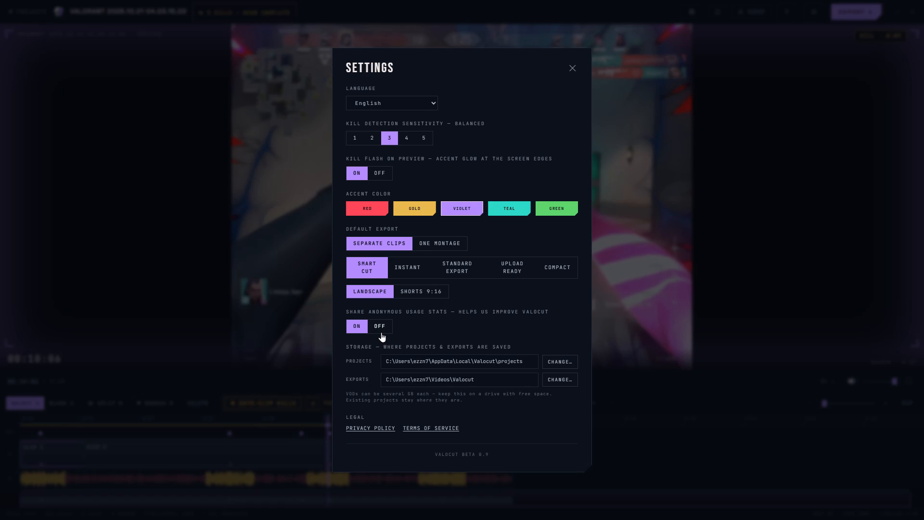
pyautogui.click(583, 75)
pyautogui.click(572, 69)
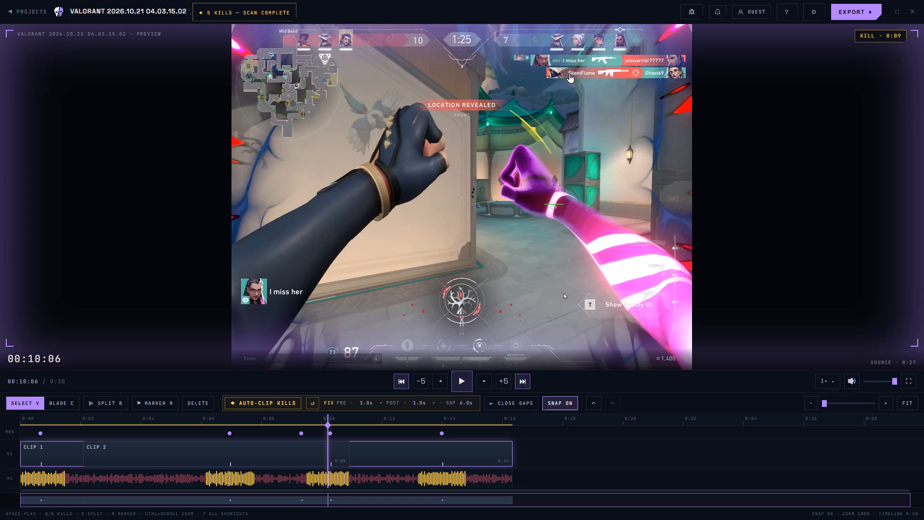
# Play the rearranged clips through to the end and replay them from the start of the timeline.
pyautogui.click(466, 369)
pyautogui.click(466, 373)
pyautogui.click(466, 373)
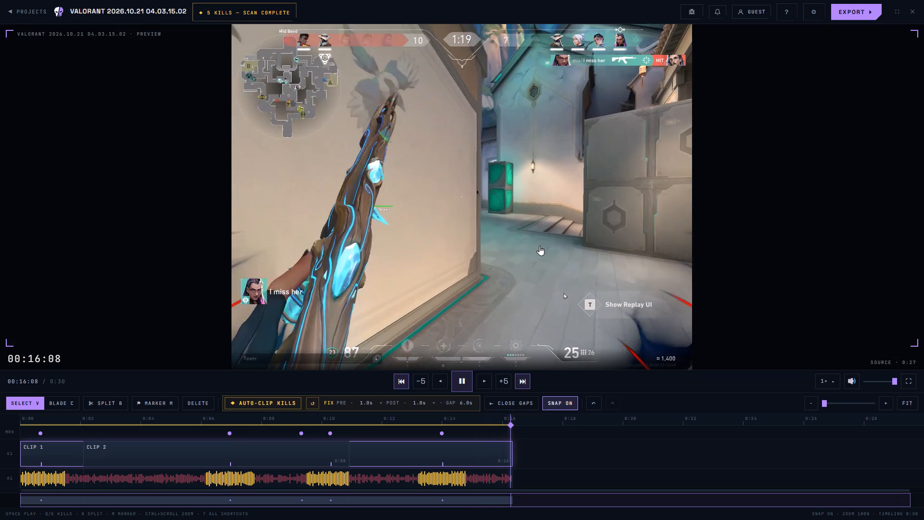
pyautogui.click(461, 371)
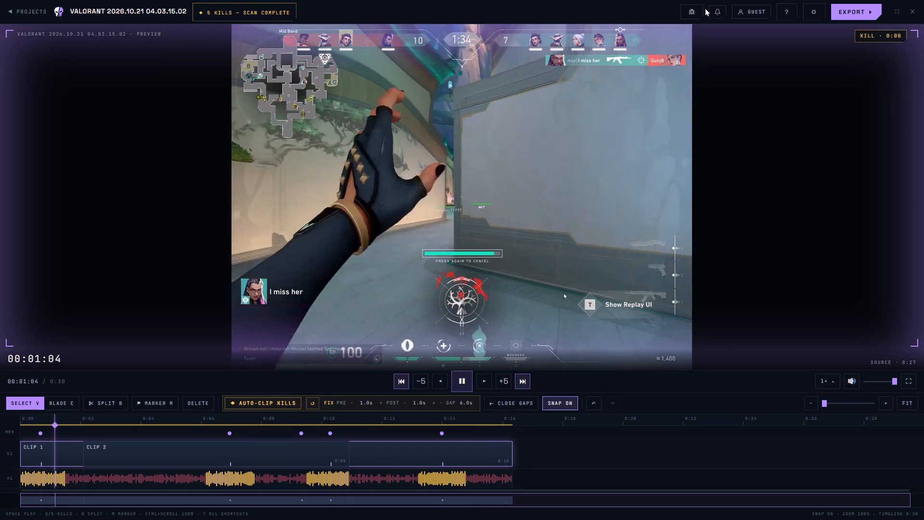
# Look over the settings window once more and close it.
pyautogui.click(813, 10)
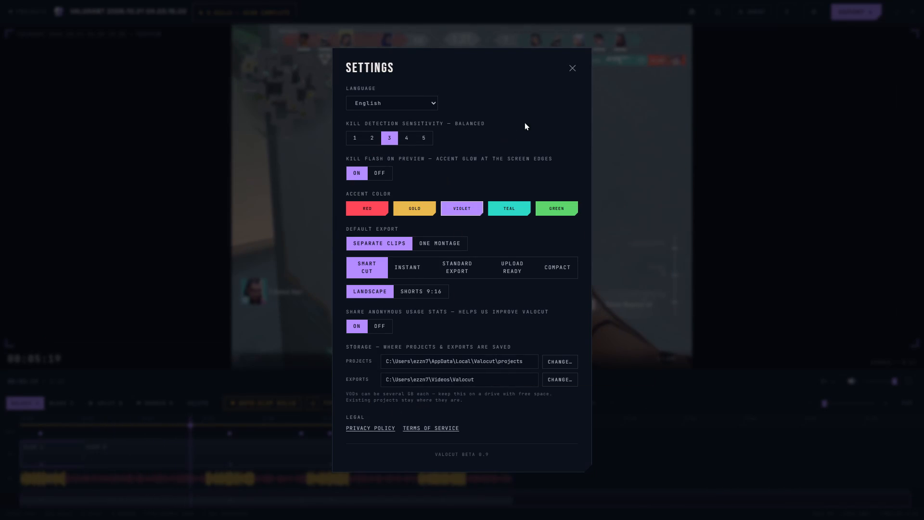
pyautogui.click(574, 74)
pyautogui.click(575, 69)
pyautogui.click(77, 17)
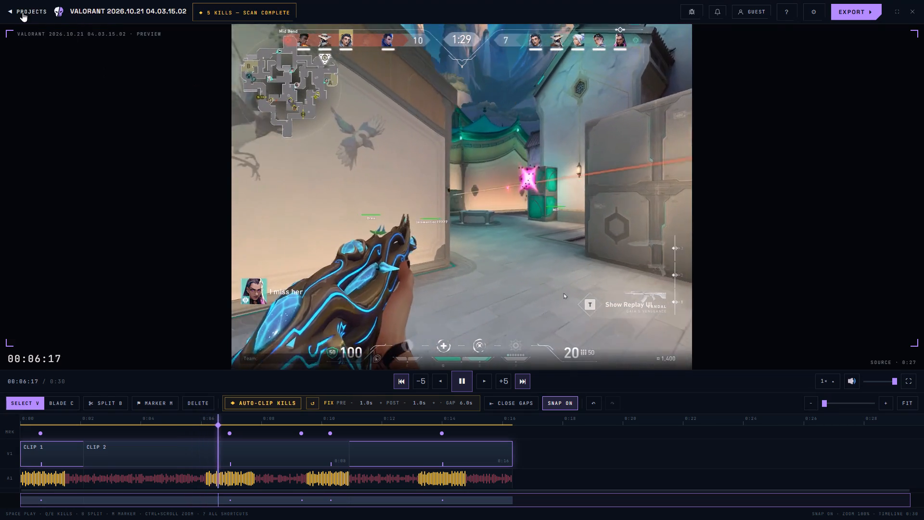
# Return to the projects list and request deletion of the VALORANT 2026.10.21 04.03.15.02 project without confirming it.
pyautogui.click(23, 12)
pyautogui.rightClick(246, 148)
pyautogui.click(301, 93)
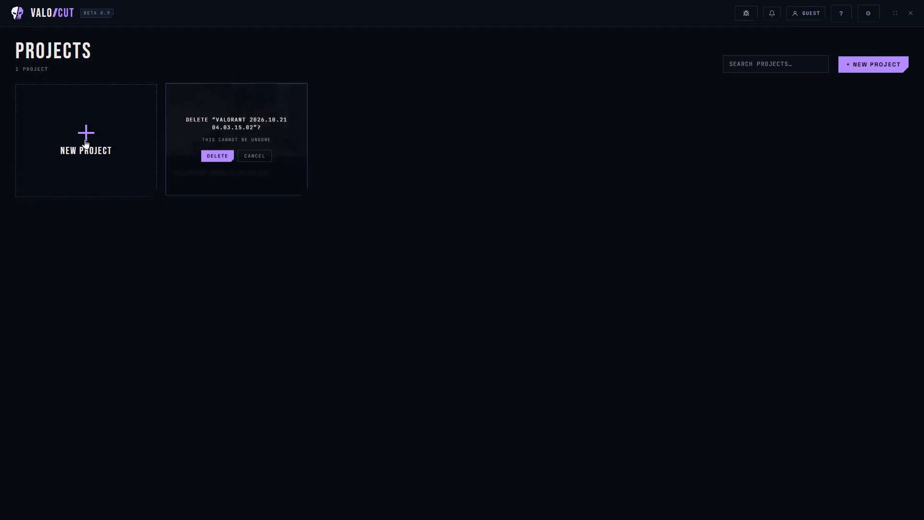
# Create a new project from the Video Project MP4 file in the Downloads folder.
pyautogui.click(81, 144)
pyautogui.moveTo(440, 272); pyautogui.dragTo(444, 276)
pyautogui.click(460, 293)
pyautogui.click(457, 283)
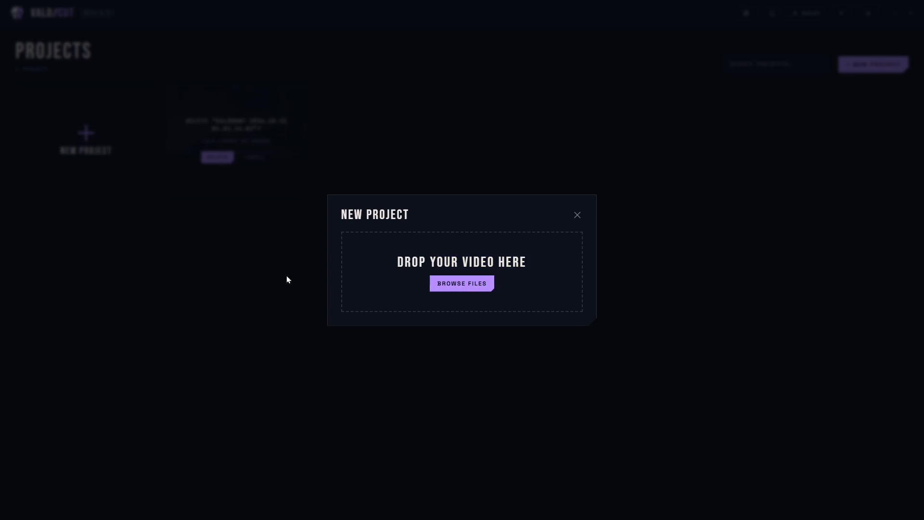
pyautogui.click(52, 140)
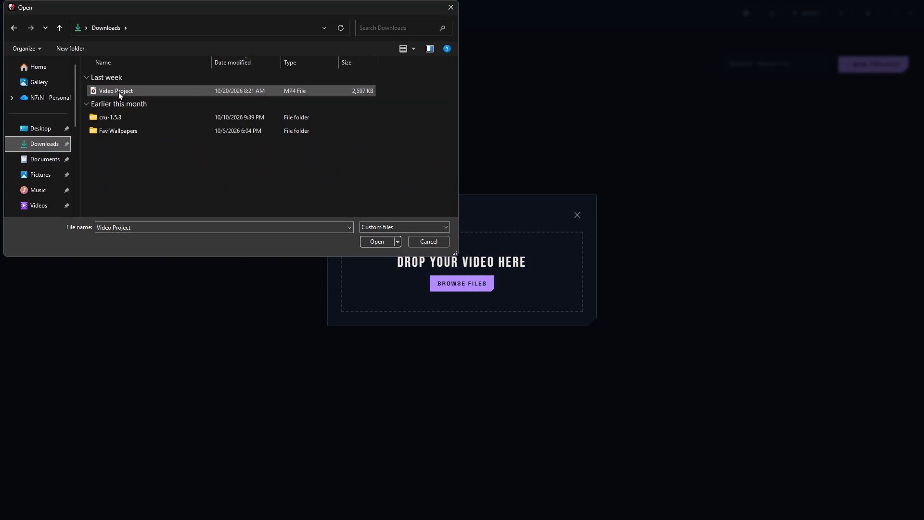
pyautogui.click(118, 91)
pyautogui.moveTo(372, 237); pyautogui.dragTo(376, 239)
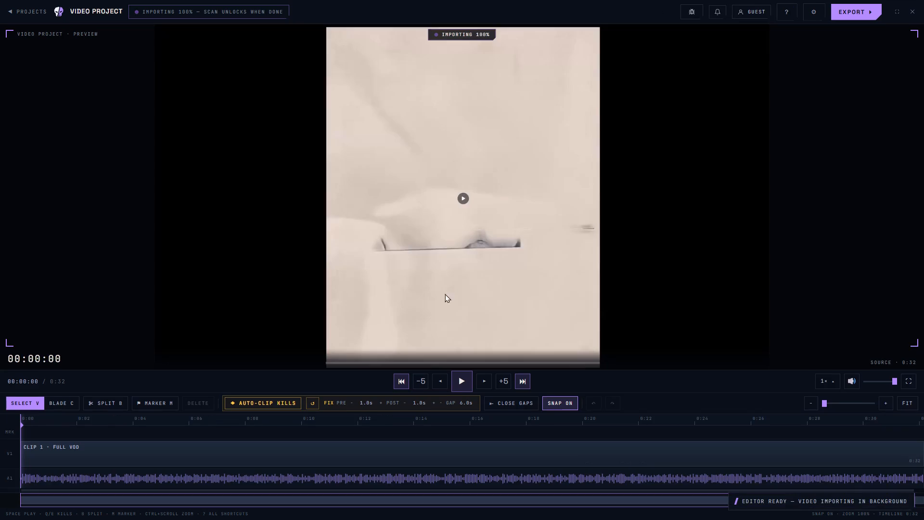
# Play the imported video in the preview.
pyautogui.click(547, 217)
pyautogui.click(554, 222)
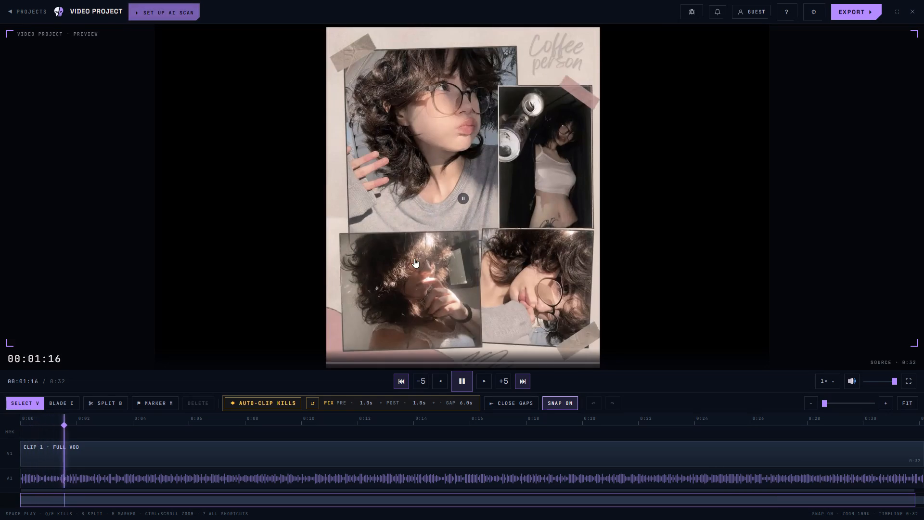
# Set up and run the AI kill scan on the imported video.
pyautogui.click(165, 14)
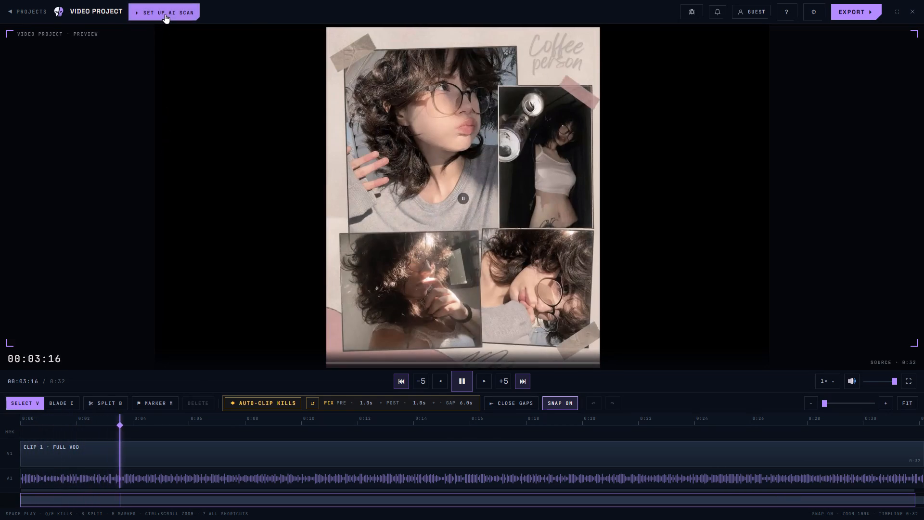
pyautogui.click(802, 196)
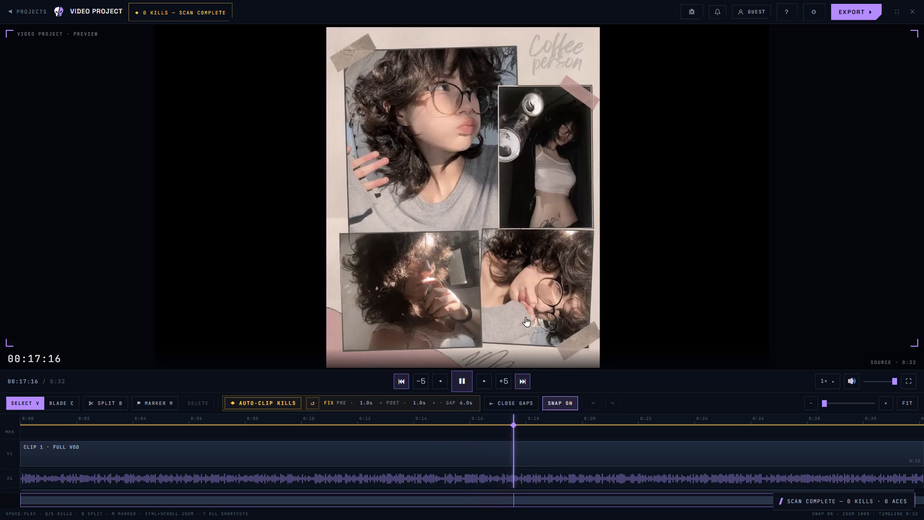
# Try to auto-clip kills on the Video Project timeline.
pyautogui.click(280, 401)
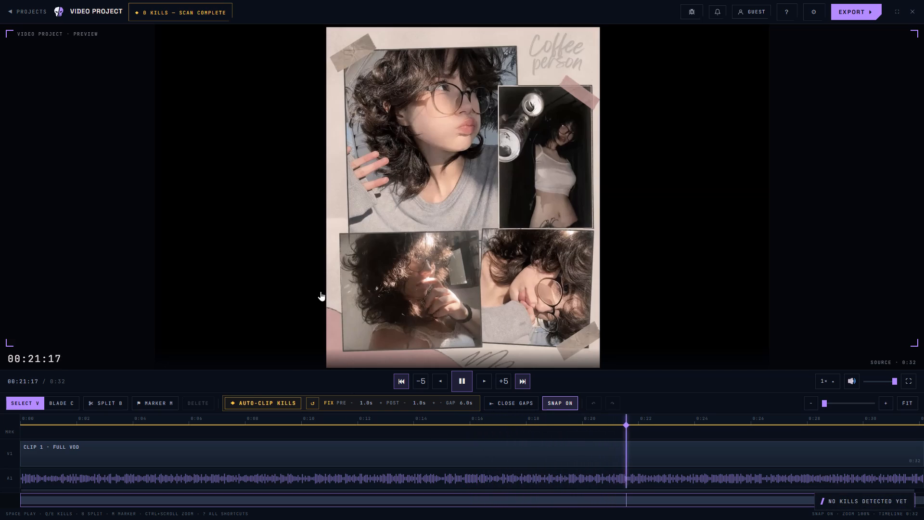
# Return to the projects list and delete the VALORANT 2026.10.21 04.03.15.02 project.
pyautogui.click(29, 15)
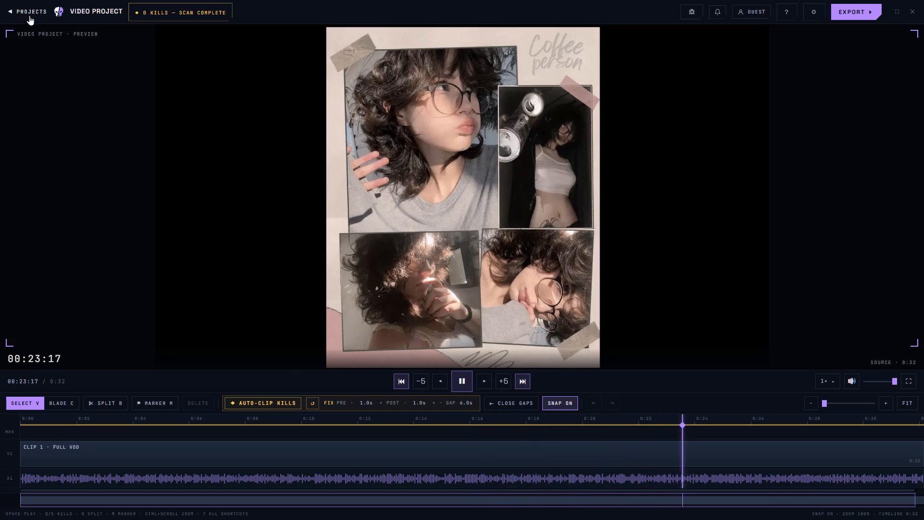
pyautogui.click(301, 92)
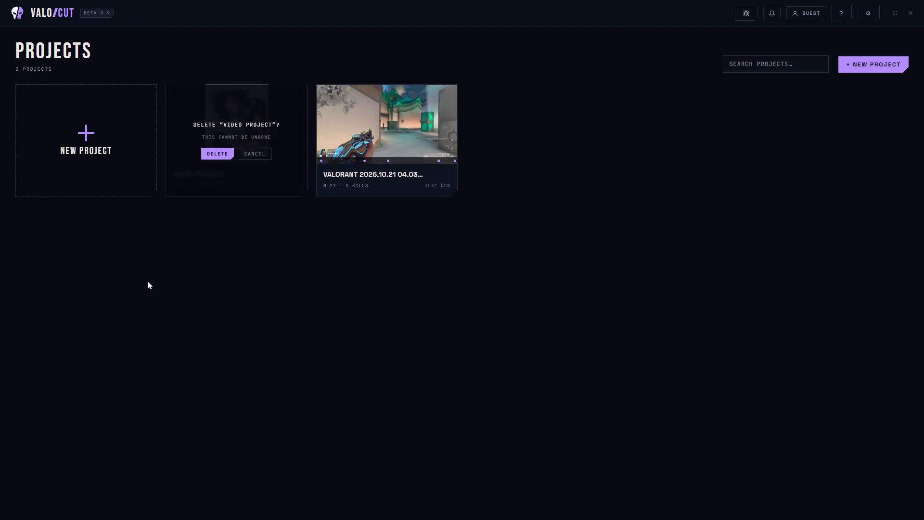
pyautogui.click(455, 85)
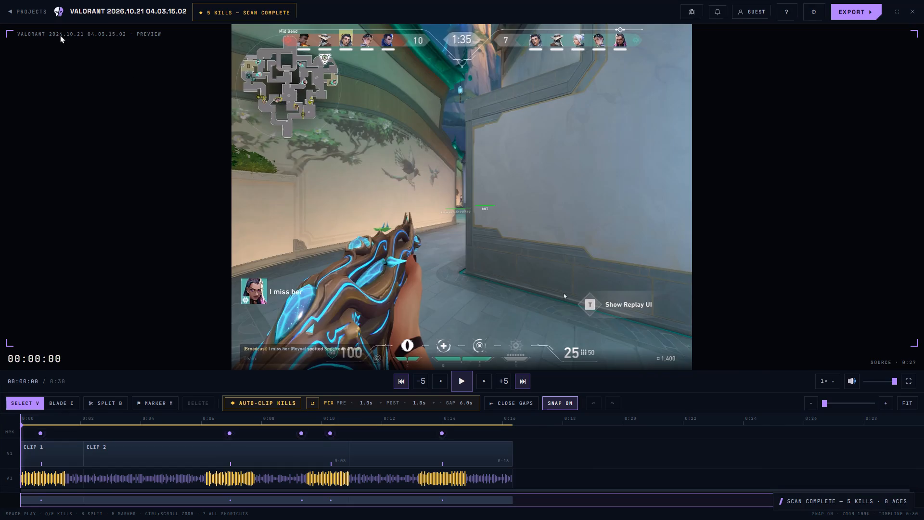
pyautogui.click(36, 9)
pyautogui.click(34, 13)
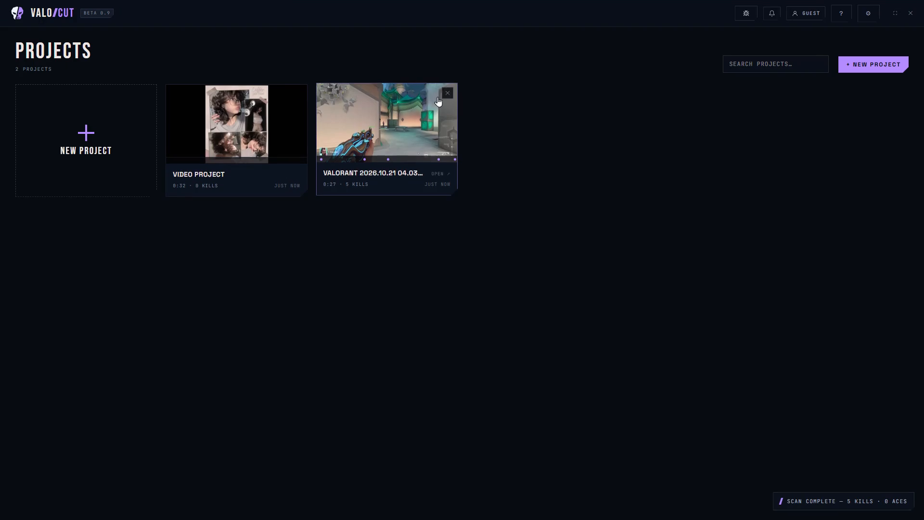
pyautogui.click(444, 90)
pyautogui.click(368, 151)
# Delete the Video Project project from the projects list.
pyautogui.click(296, 92)
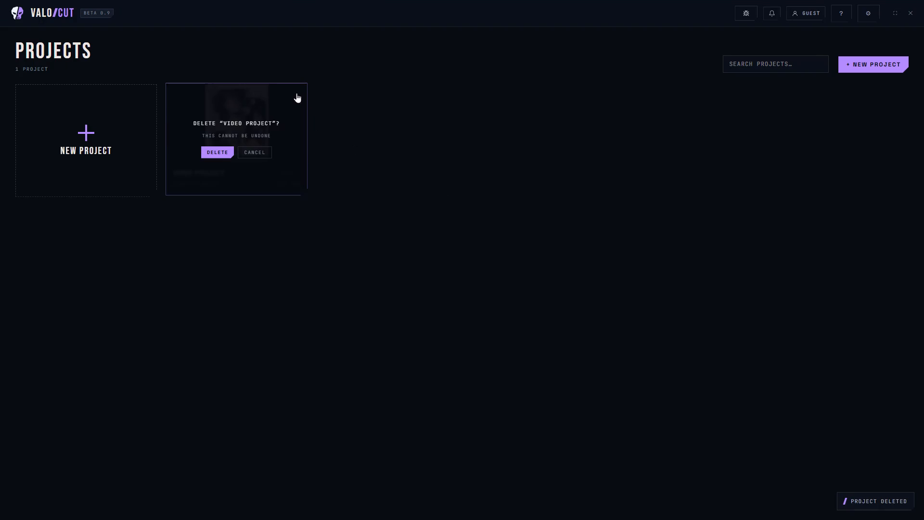
pyautogui.click(215, 158)
pyautogui.click(217, 152)
# Create a new project from the Valorant 2026.09.22 - 14.10.58.01 MP4 file in Downloads and skip the tutorial.
pyautogui.click(109, 143)
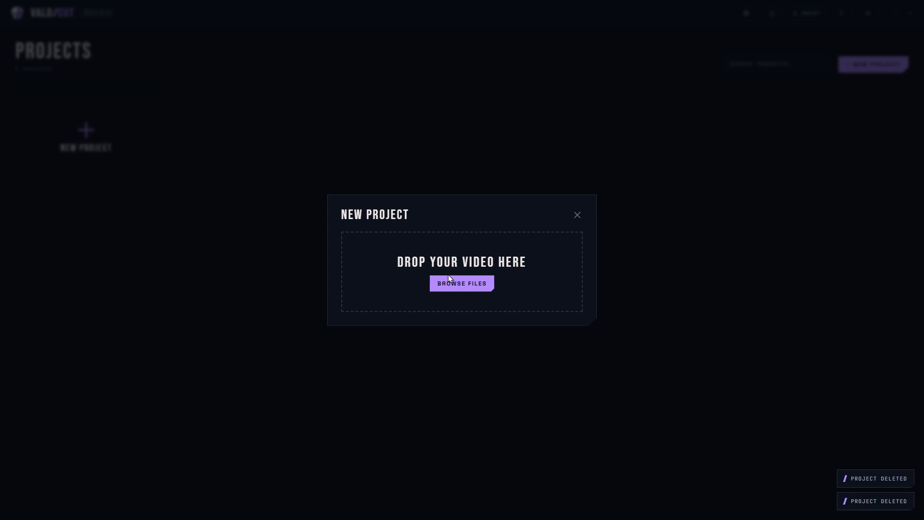
pyautogui.click(466, 289)
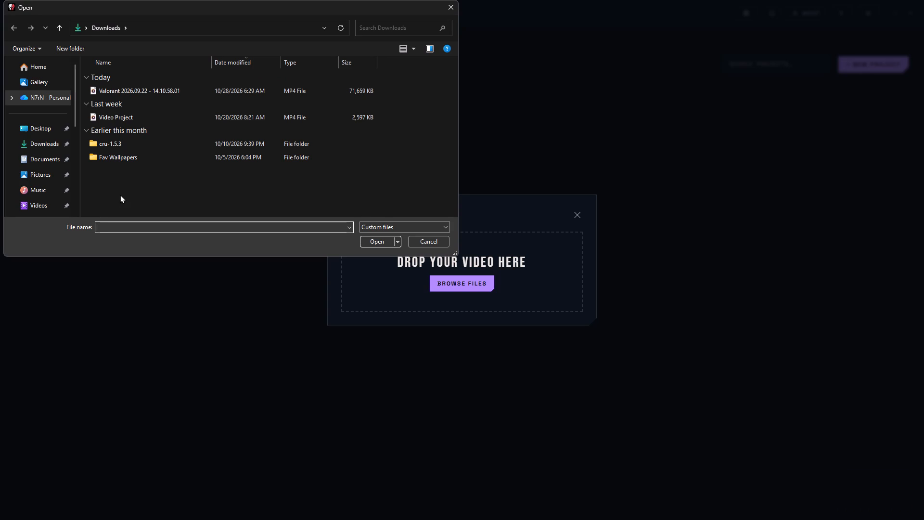
pyautogui.click(126, 95)
pyautogui.click(366, 239)
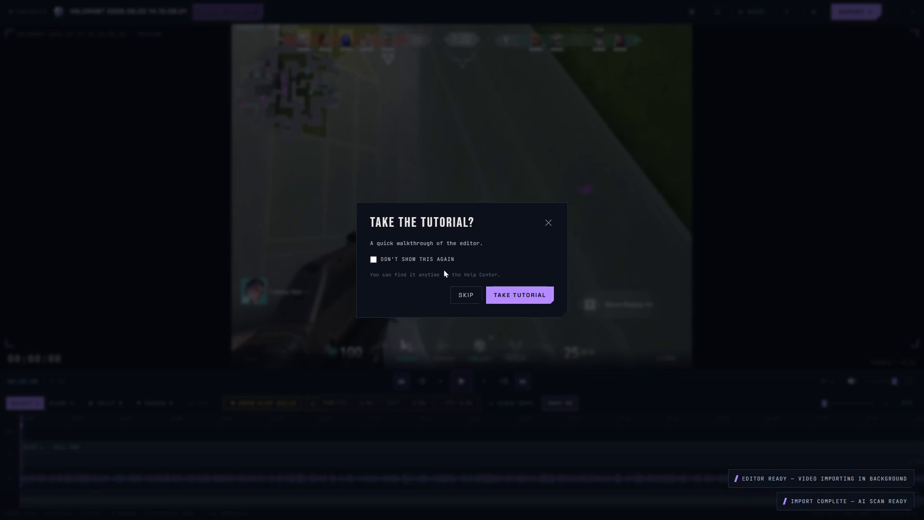
pyautogui.click(471, 296)
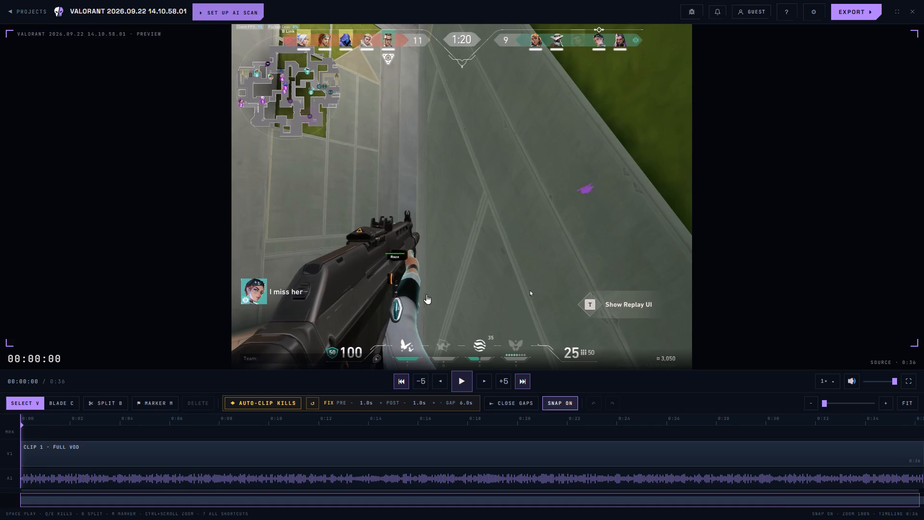
# Set up and run the AI kill scan on the imported Valorant video.
pyautogui.click(237, 14)
pyautogui.click(792, 180)
pyautogui.click(798, 188)
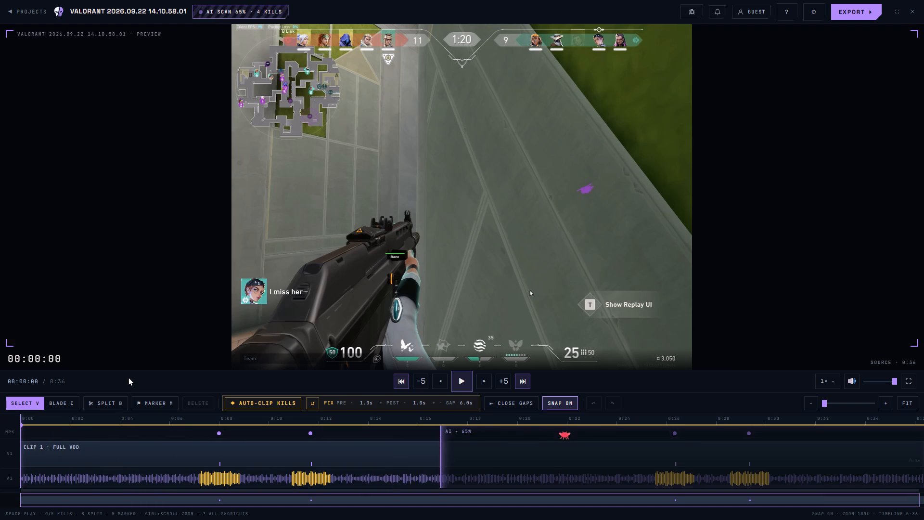
# Auto-clip the detected kills into highlight clips on the timeline.
pyautogui.click(271, 402)
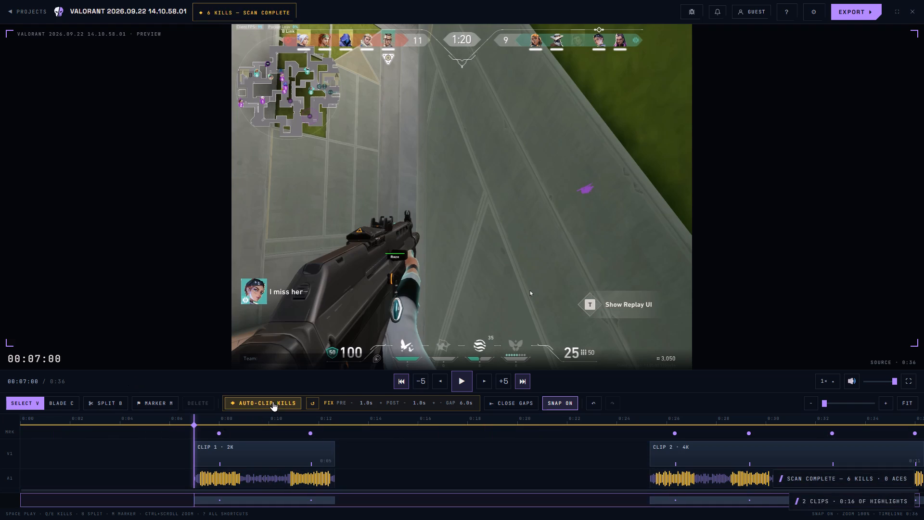
# Play the highlight clips in the preview and re-run the kill auto-clipping during playback.
pyautogui.click(471, 385)
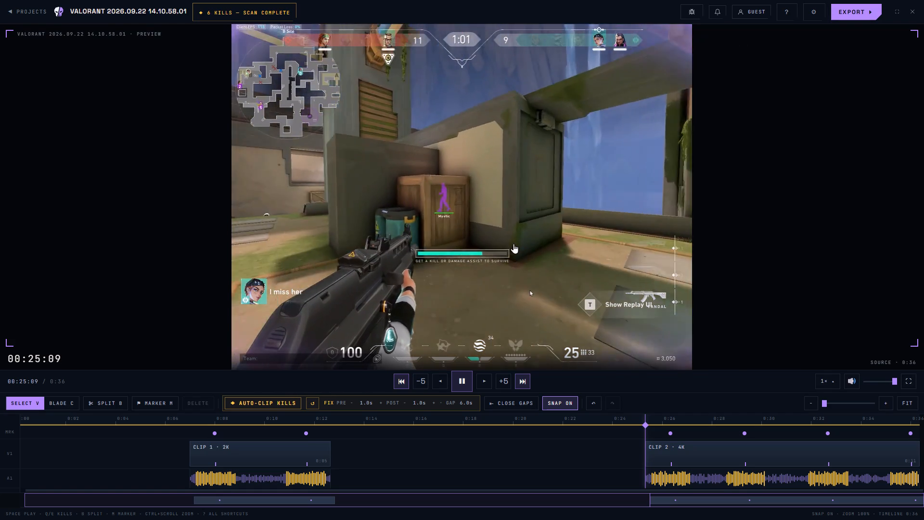
pyautogui.click(276, 403)
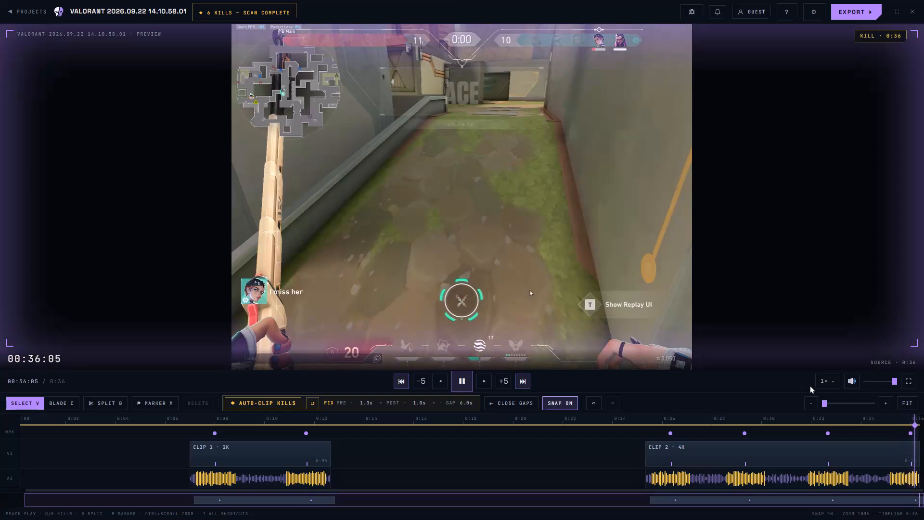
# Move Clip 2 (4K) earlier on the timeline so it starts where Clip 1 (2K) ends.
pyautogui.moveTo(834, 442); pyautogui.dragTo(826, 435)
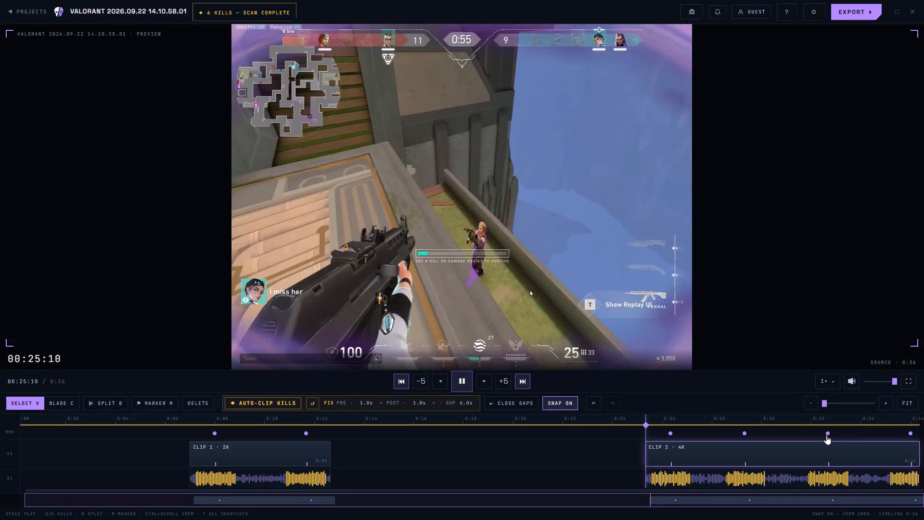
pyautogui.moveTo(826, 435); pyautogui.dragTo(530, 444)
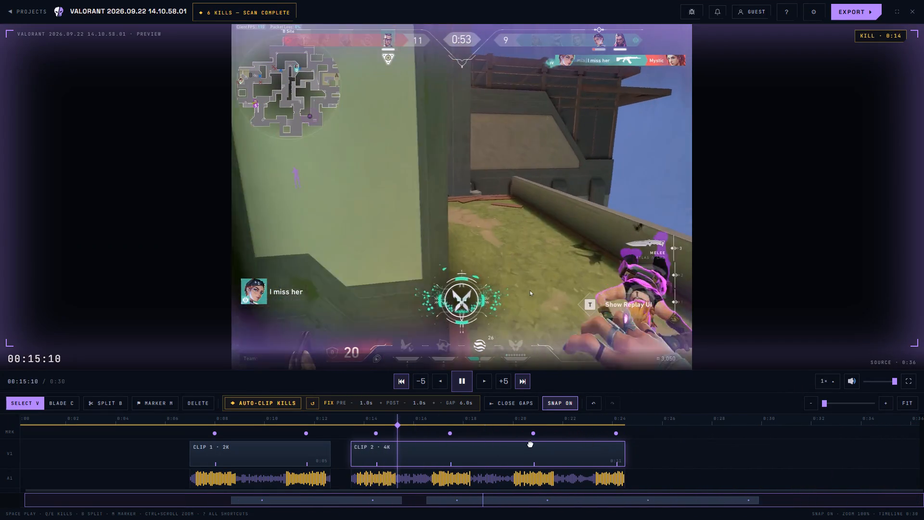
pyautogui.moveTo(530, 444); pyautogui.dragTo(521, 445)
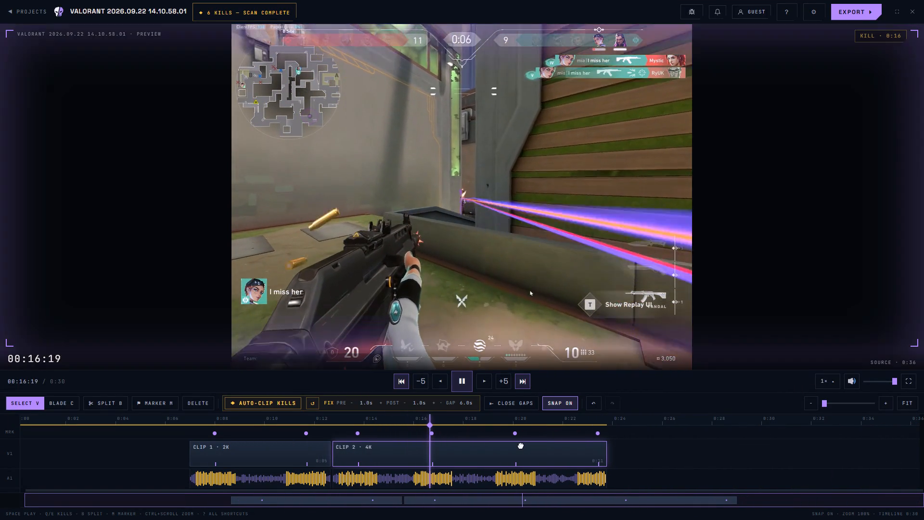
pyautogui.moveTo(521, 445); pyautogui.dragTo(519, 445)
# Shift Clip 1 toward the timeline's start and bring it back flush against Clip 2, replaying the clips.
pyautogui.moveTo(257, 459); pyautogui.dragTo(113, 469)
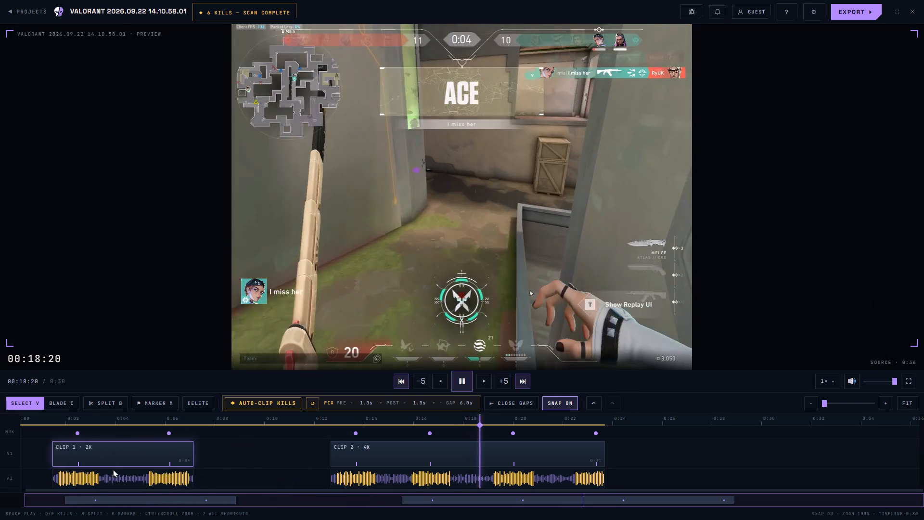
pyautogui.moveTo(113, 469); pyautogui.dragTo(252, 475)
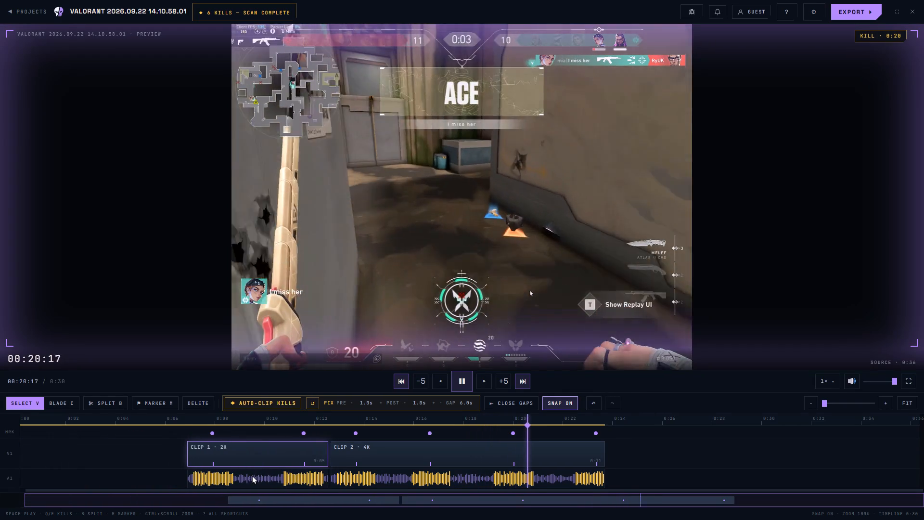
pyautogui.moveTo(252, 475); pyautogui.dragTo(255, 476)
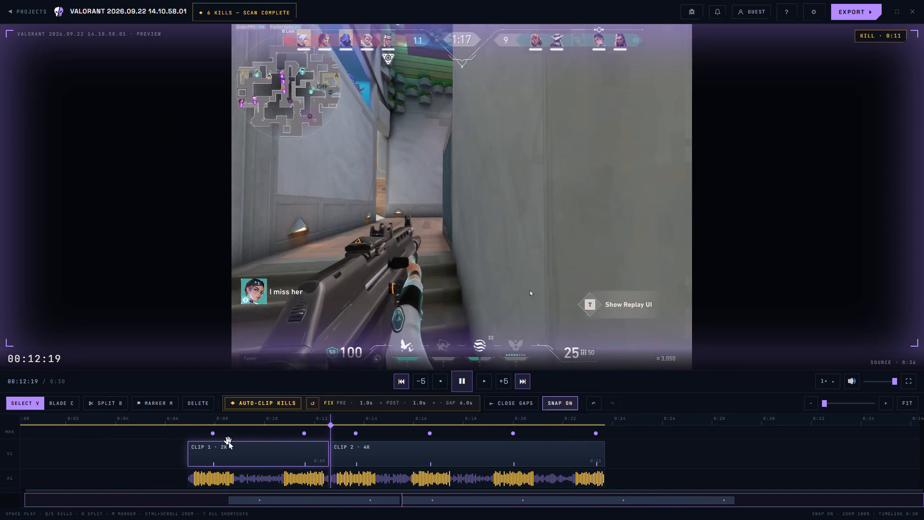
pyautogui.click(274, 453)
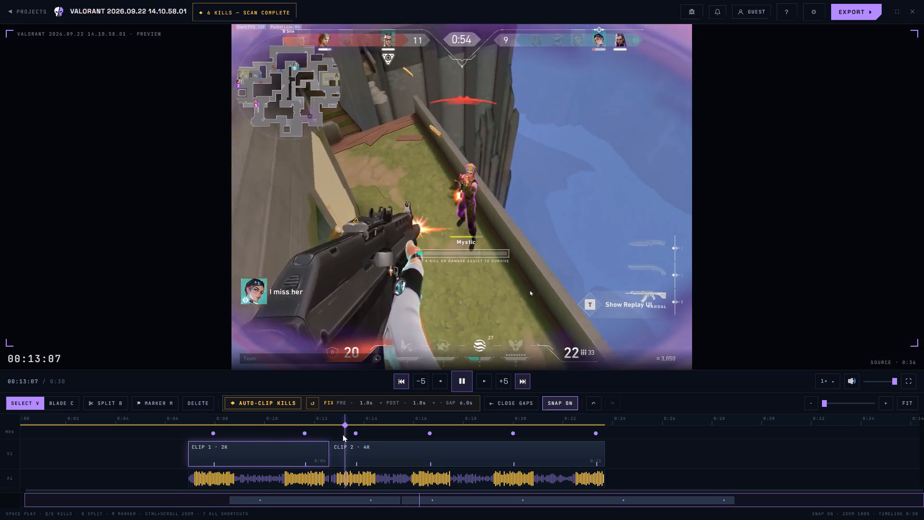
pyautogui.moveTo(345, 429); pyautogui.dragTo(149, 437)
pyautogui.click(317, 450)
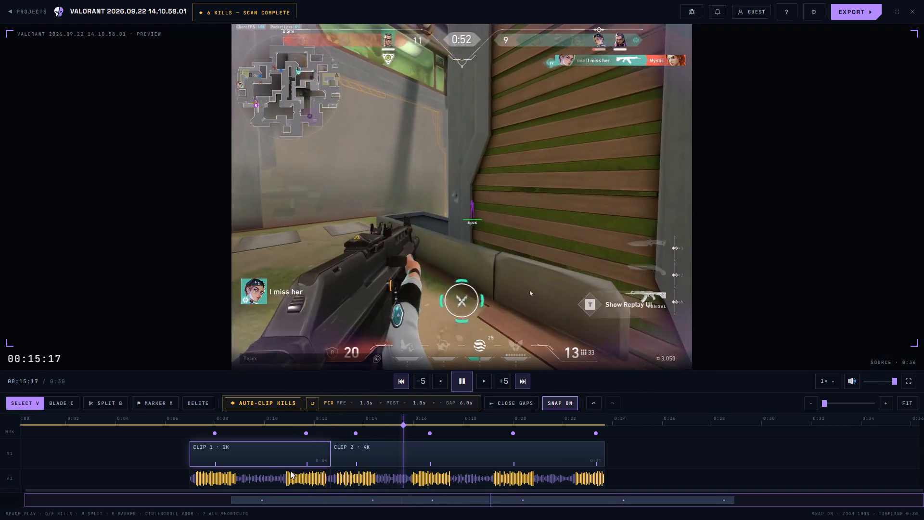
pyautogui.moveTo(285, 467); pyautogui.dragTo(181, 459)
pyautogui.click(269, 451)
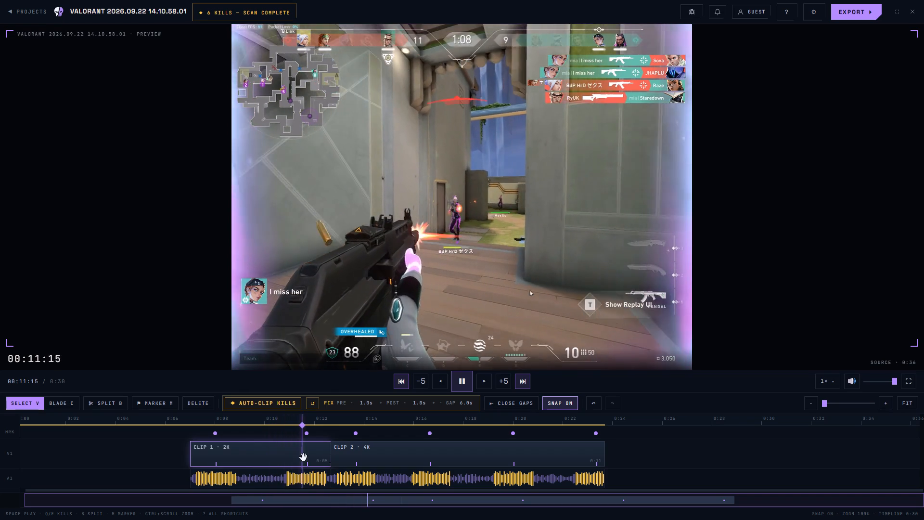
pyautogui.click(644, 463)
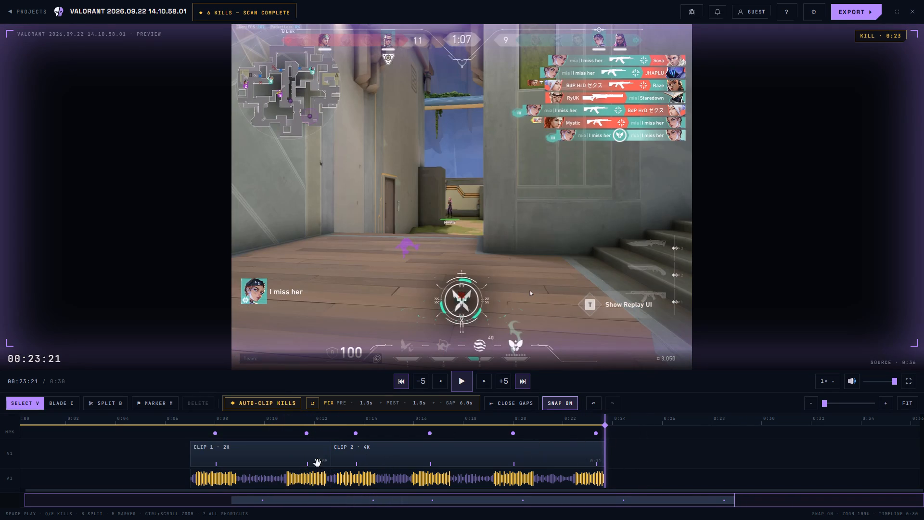
# Review the export options for the two clips and close them without exporting.
pyautogui.click(855, 15)
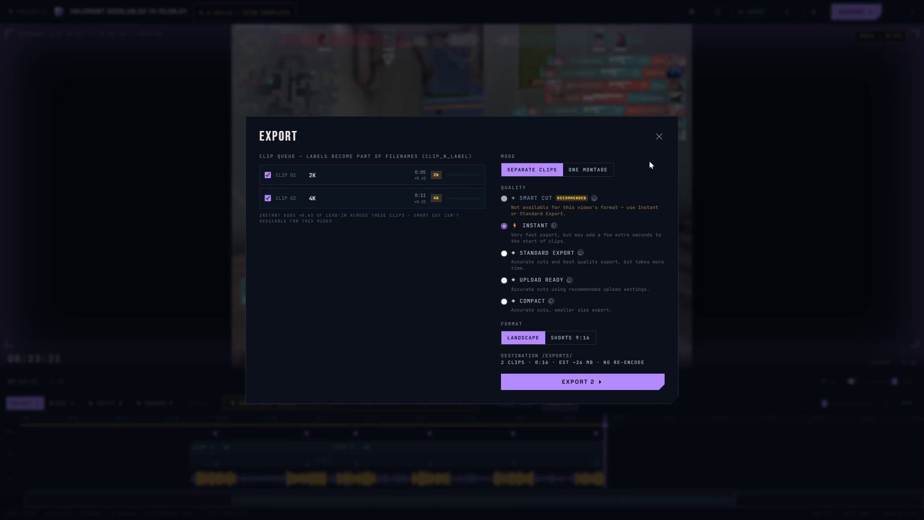
pyautogui.click(659, 140)
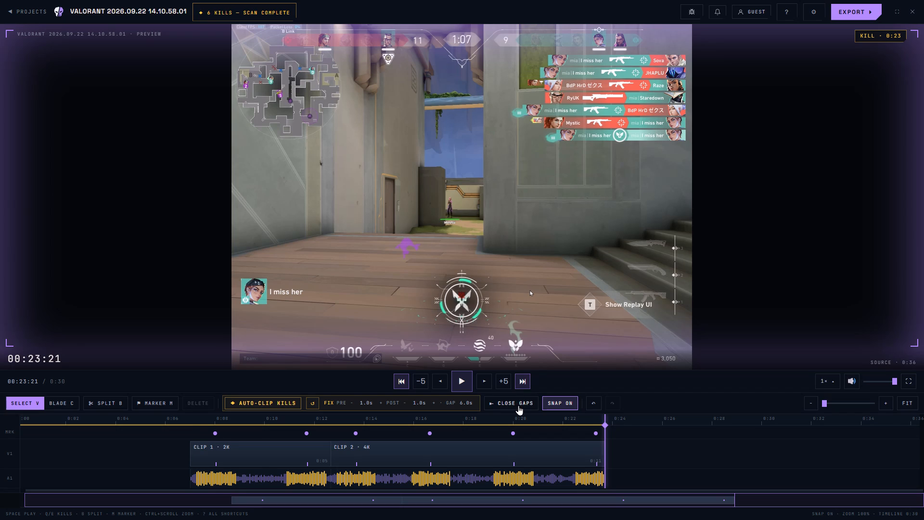
# Close the gaps on the timeline so both clips run back to back from 0:00.
pyautogui.click(518, 405)
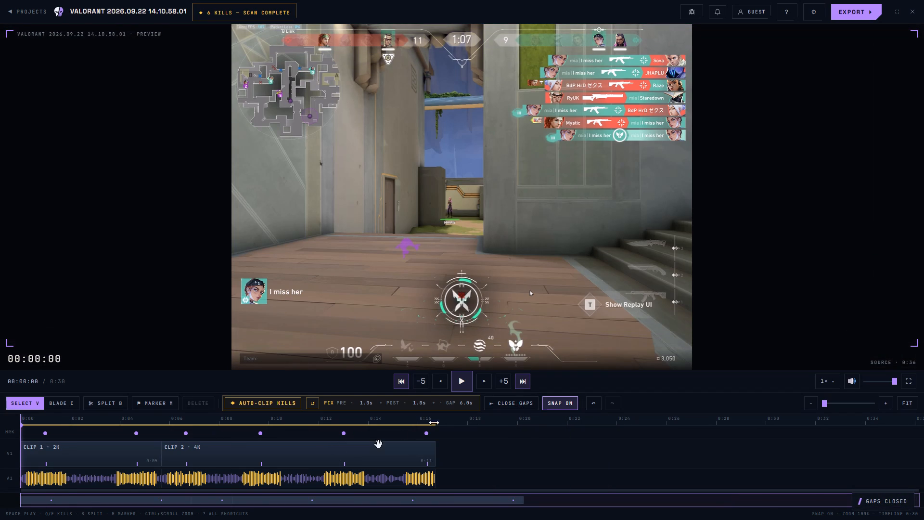
pyautogui.click(279, 452)
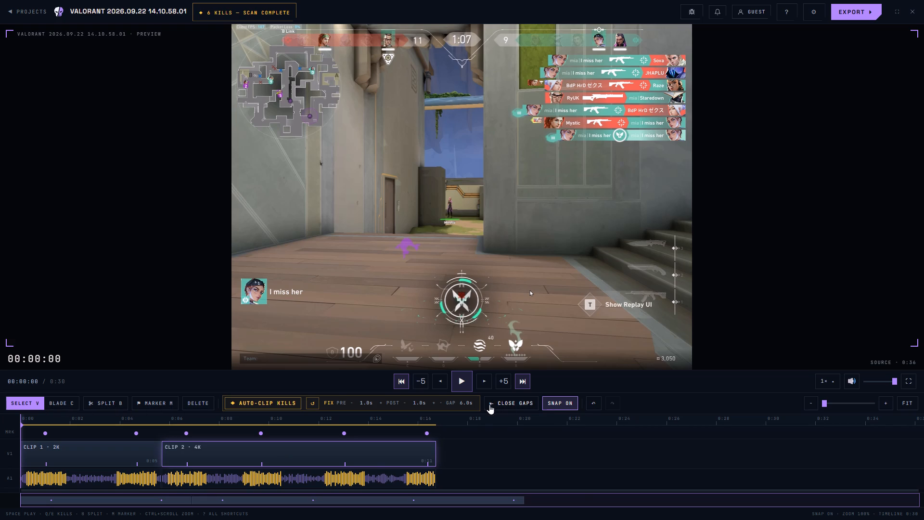
pyautogui.click(523, 402)
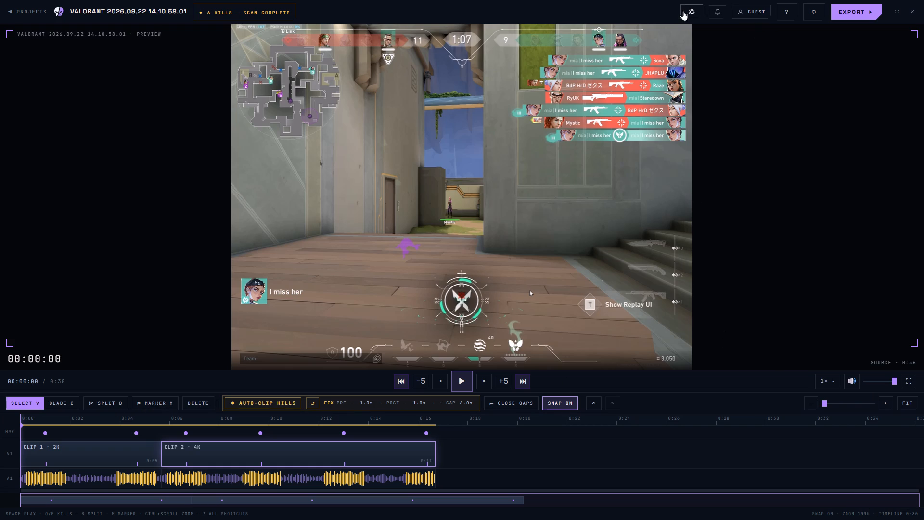
# Open the AI scan window settings for the already scanned video and close them without rescanning.
pyautogui.click(227, 14)
pyautogui.click(227, 14)
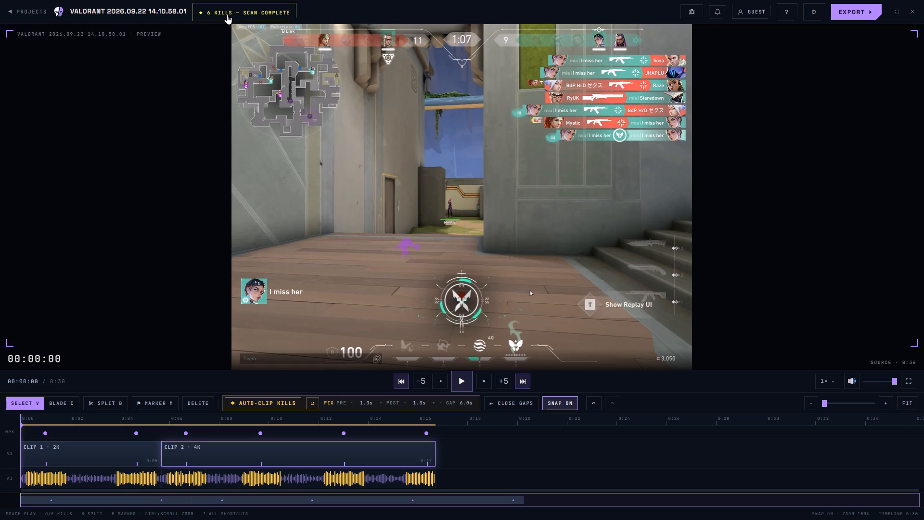
pyautogui.click(227, 14)
pyautogui.click(227, 14)
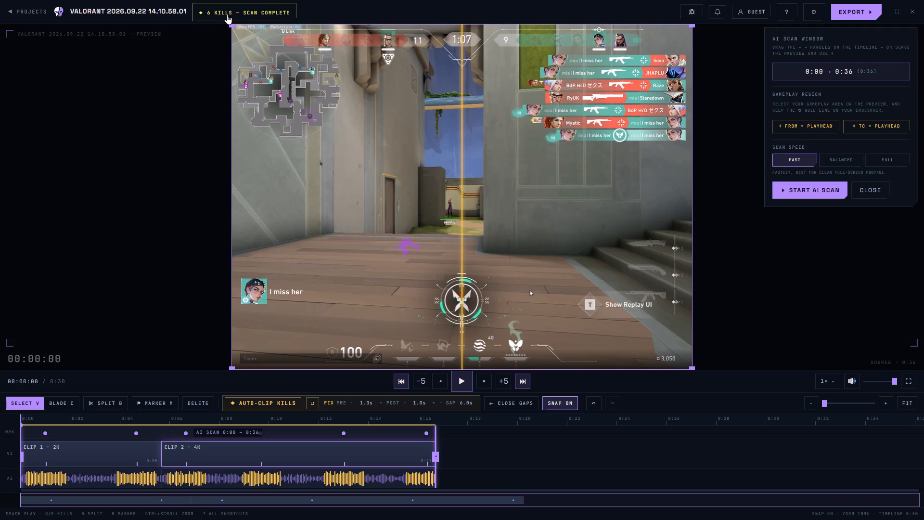
pyautogui.click(227, 14)
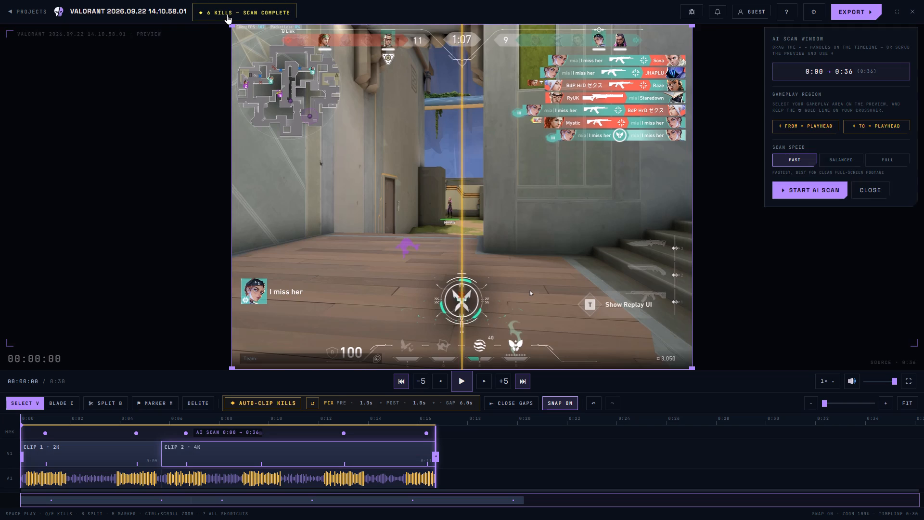
pyautogui.click(227, 14)
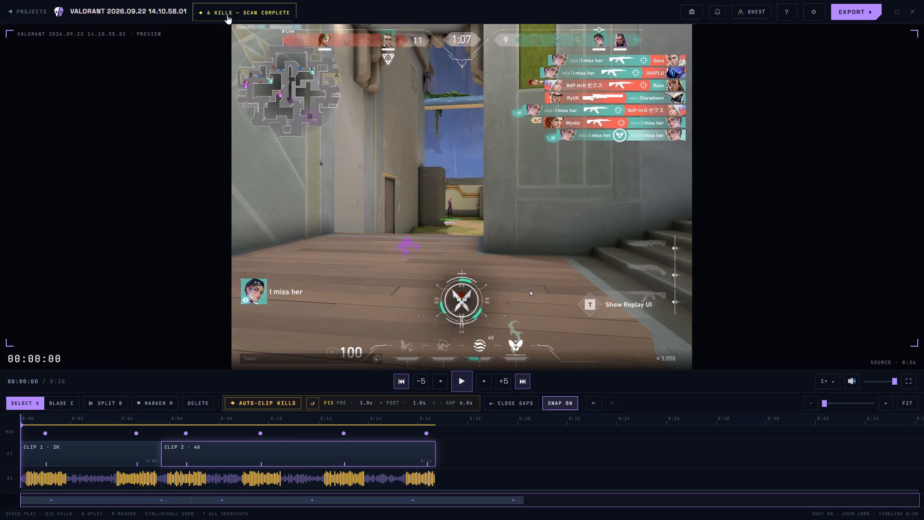
# Play the joined clips from the start in the preview.
pyautogui.click(468, 374)
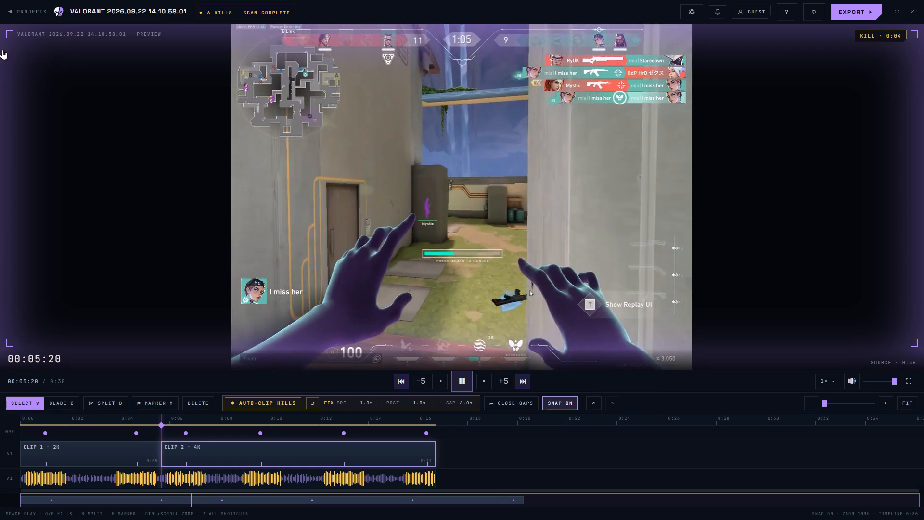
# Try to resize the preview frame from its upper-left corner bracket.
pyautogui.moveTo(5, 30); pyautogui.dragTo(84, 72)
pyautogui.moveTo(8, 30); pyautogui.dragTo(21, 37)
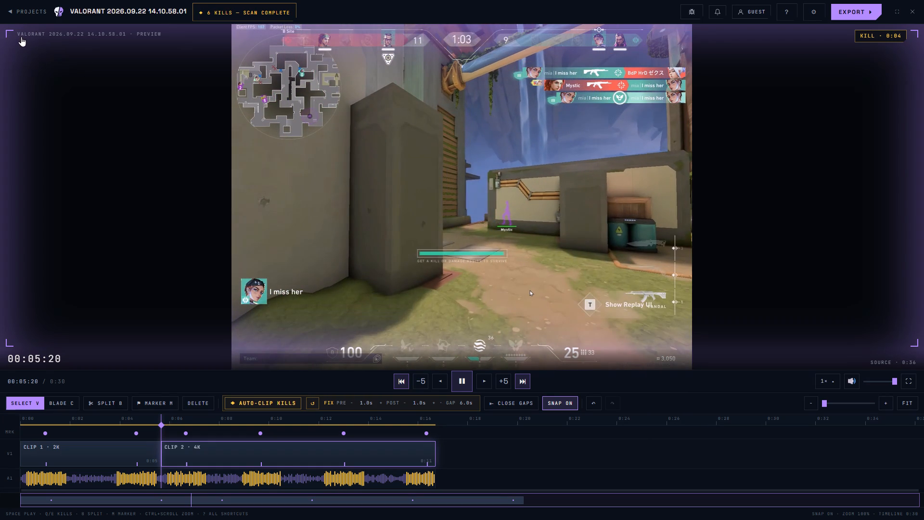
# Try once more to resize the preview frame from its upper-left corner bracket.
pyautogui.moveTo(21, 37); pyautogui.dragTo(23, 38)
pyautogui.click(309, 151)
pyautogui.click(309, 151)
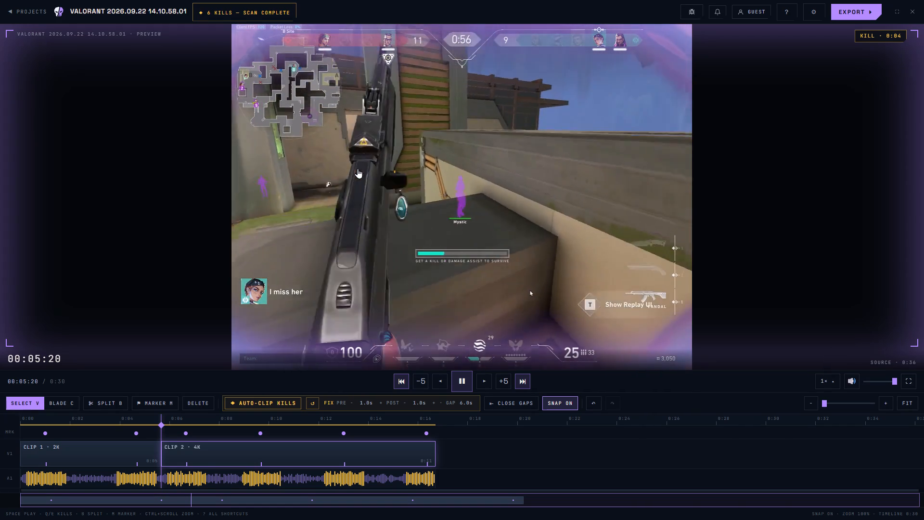
# Run Auto-Clip Kills again and close the gaps between the two highlight clips.
pyautogui.click(262, 405)
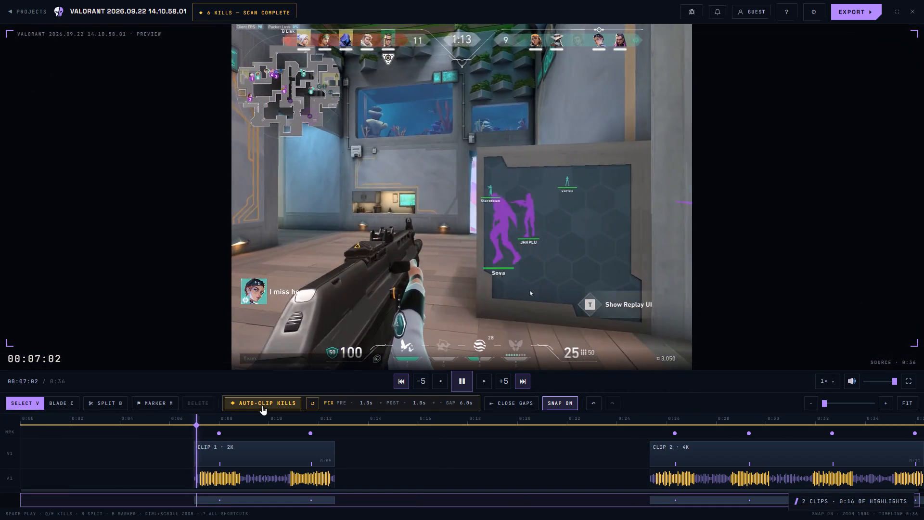
pyautogui.click(527, 403)
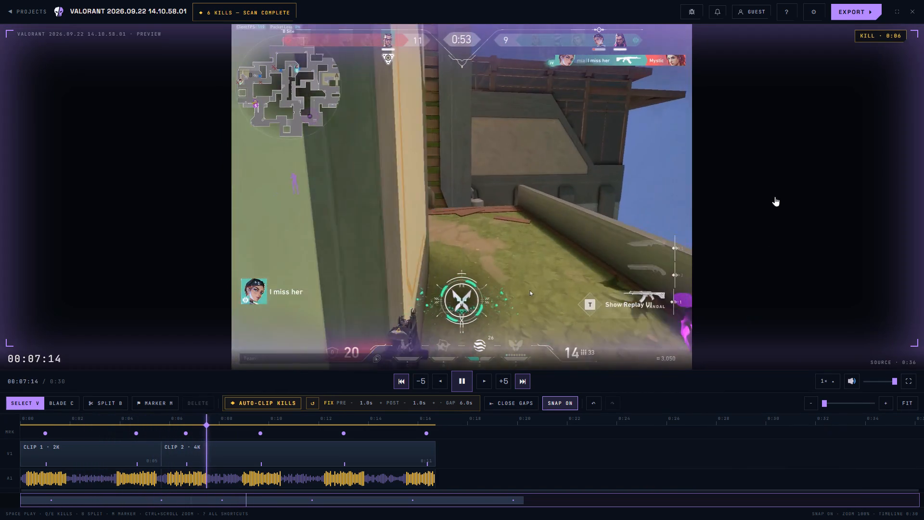
# Export both clips as one montage with Instant quality in Landscape format and open the export folder.
pyautogui.click(852, 15)
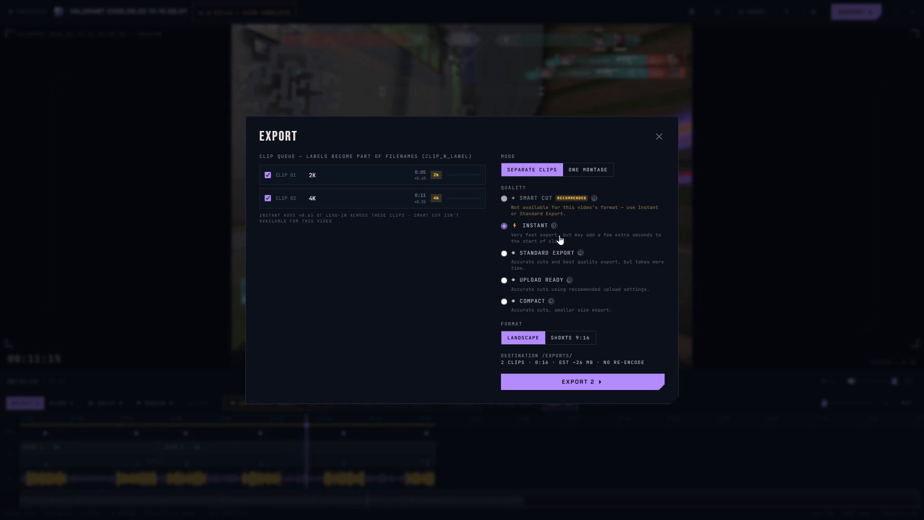
pyautogui.click(586, 171)
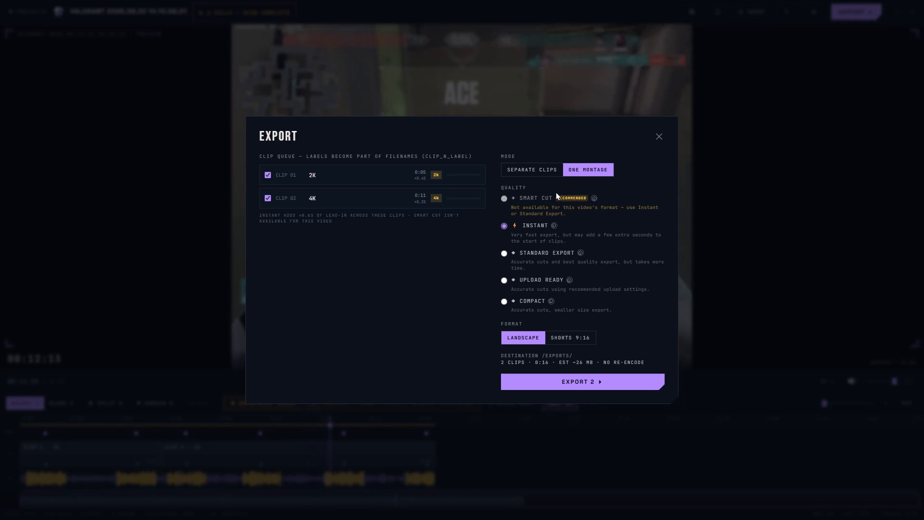
pyautogui.click(599, 381)
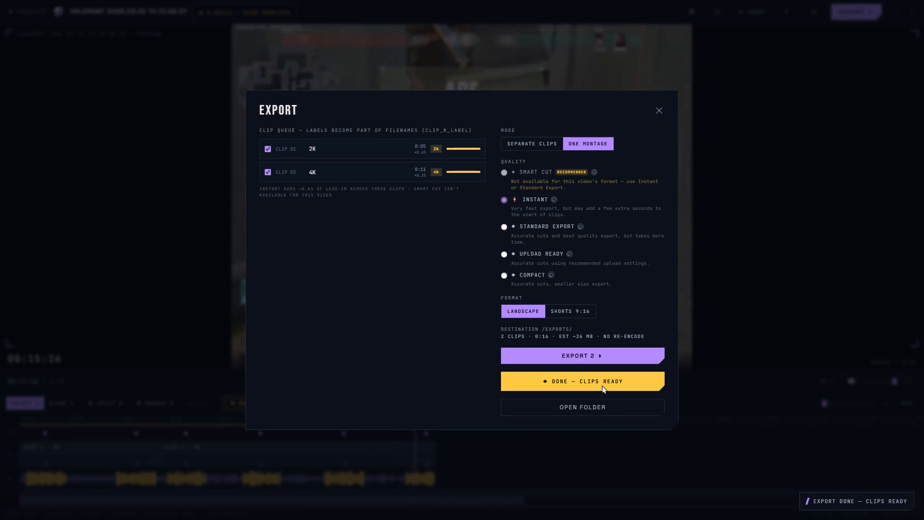
pyautogui.click(602, 403)
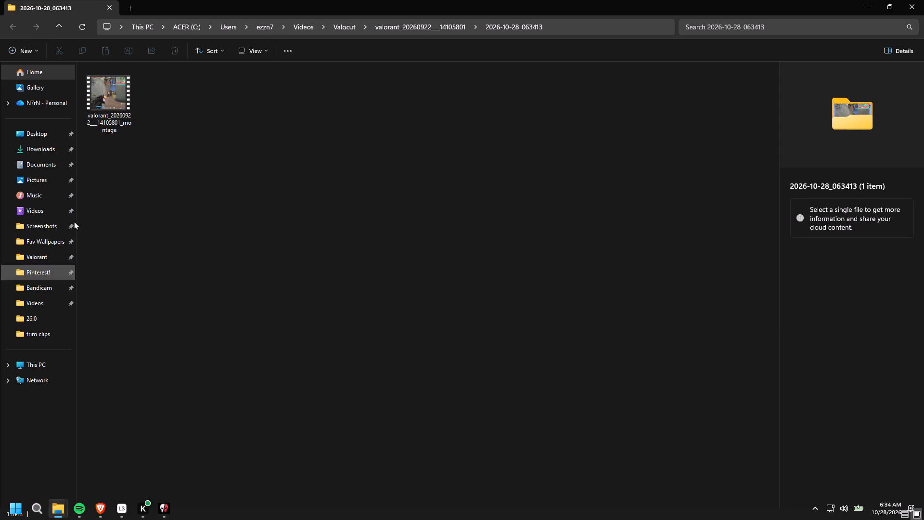
# Open the exported montage video from the folder for playback.
pyautogui.doubleClick(109, 126)
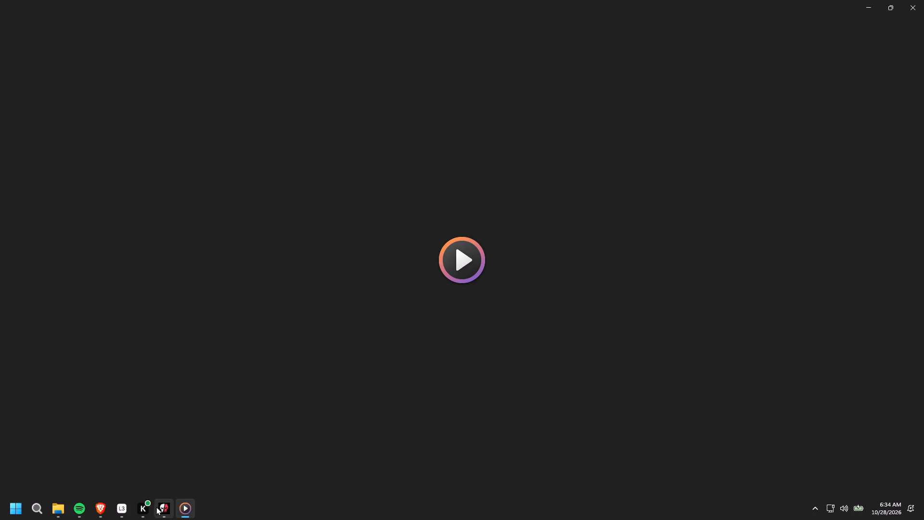
# Switch to Valocut, close the export dialog, and shrink and minimize its window to uncover the playing montage.
pyautogui.click(164, 507)
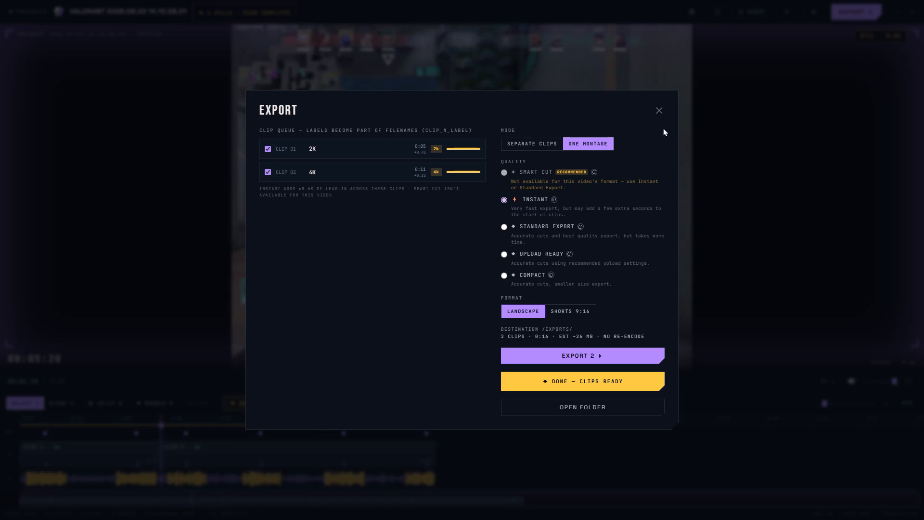
pyautogui.click(659, 117)
pyautogui.click(654, 114)
pyautogui.click(603, 134)
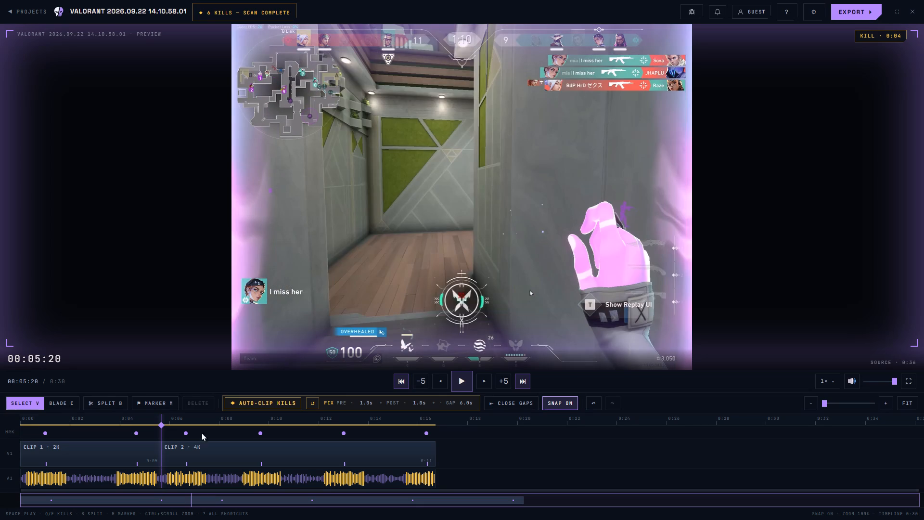
pyautogui.click(896, 11)
pyautogui.click(591, 29)
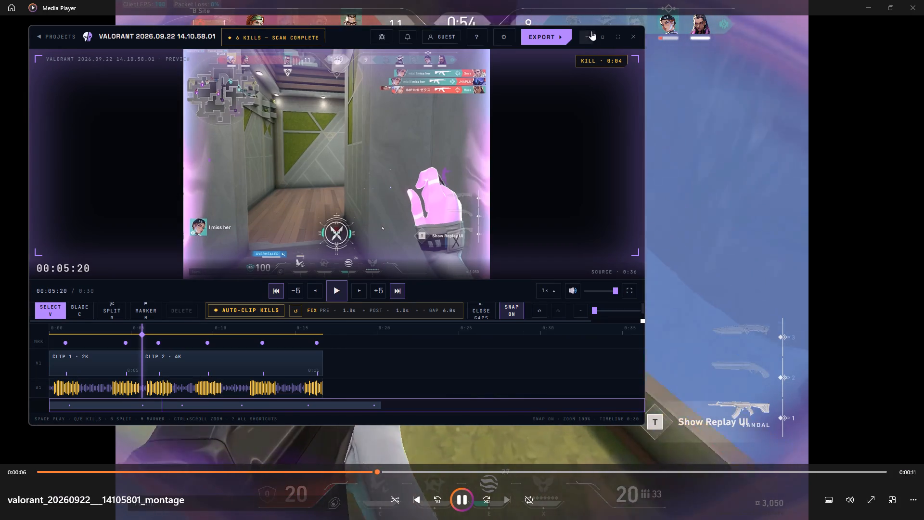
pyautogui.click(590, 33)
# Watch the exported montage from its beginning in a maximized Media Player window.
pyautogui.moveTo(50, 466); pyautogui.dragTo(0, 464)
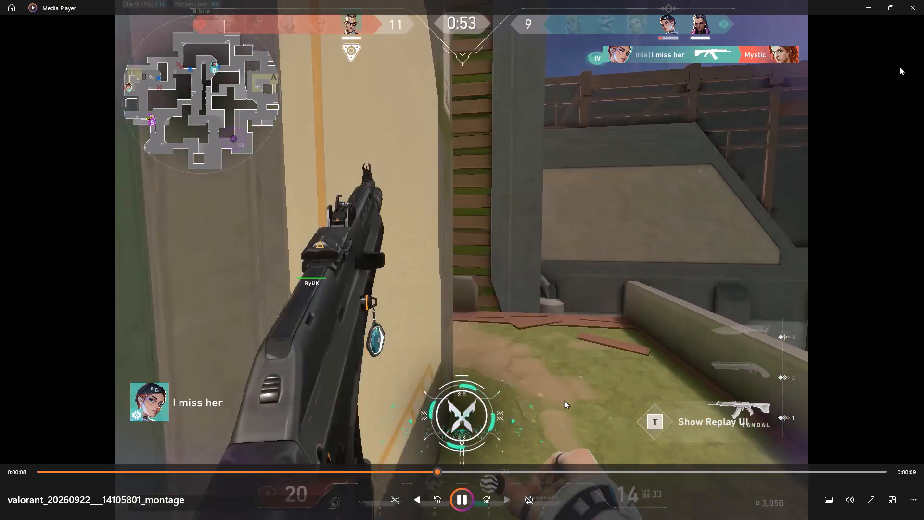
pyautogui.click(891, 10)
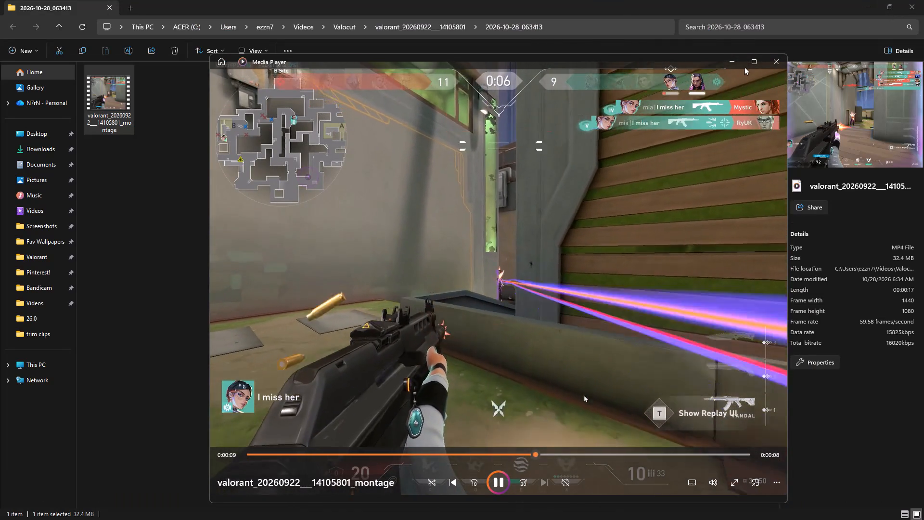
pyautogui.click(748, 61)
pyautogui.moveTo(39, 472); pyautogui.dragTo(32, 473)
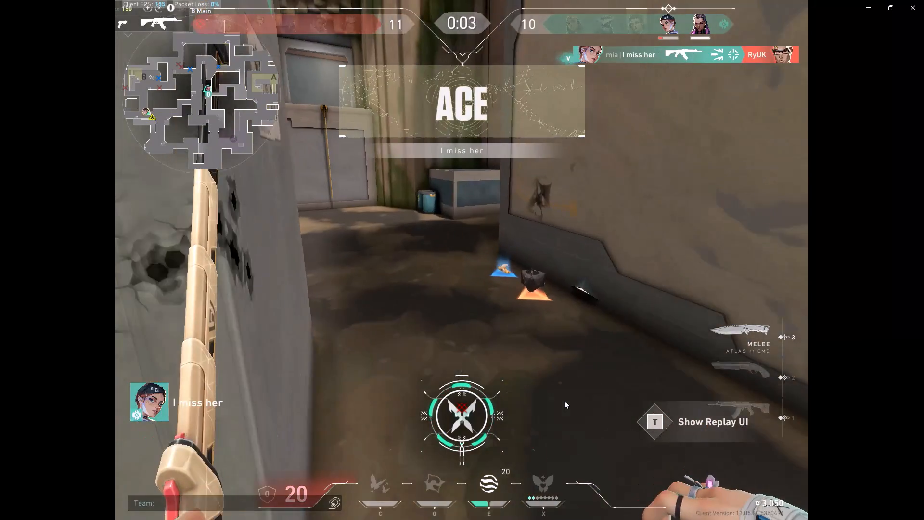
# Switch to Valocut, replay the joined clips from the start to compare, pause them, and return to Media Player.
pyautogui.click(162, 511)
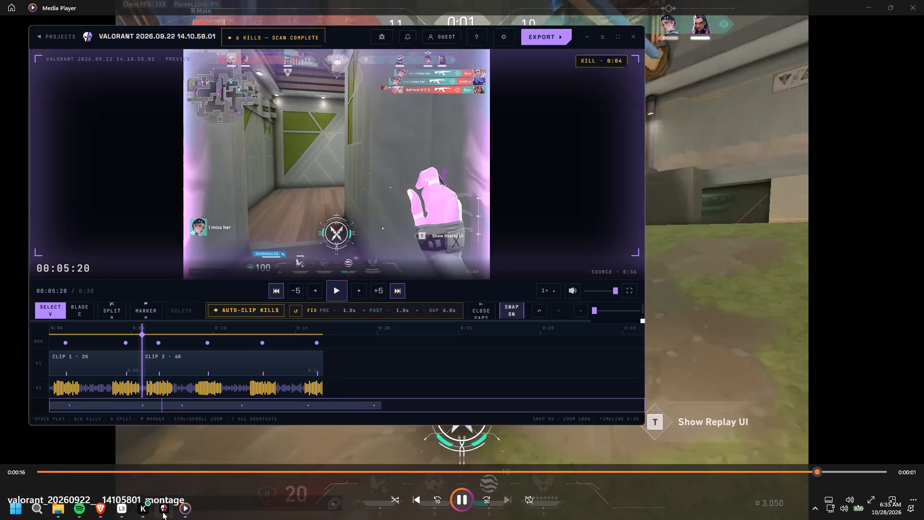
pyautogui.click(316, 201)
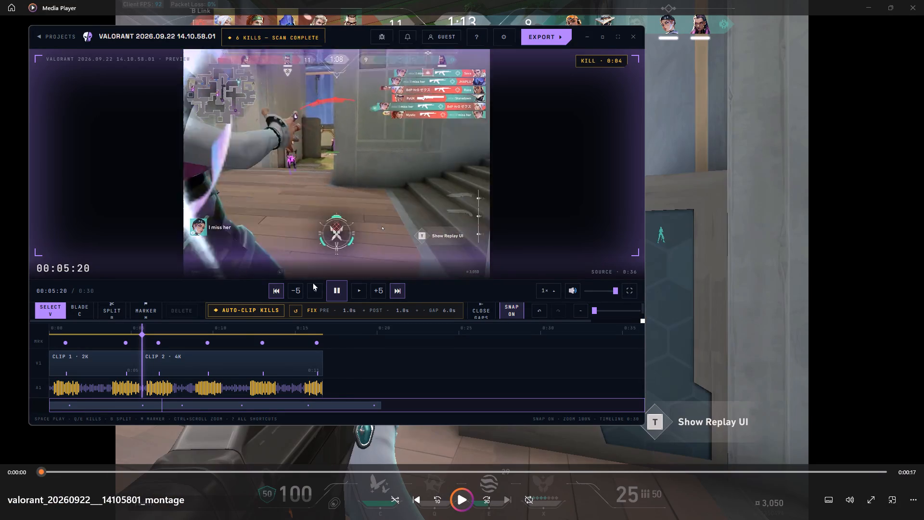
pyautogui.doubleClick(299, 292)
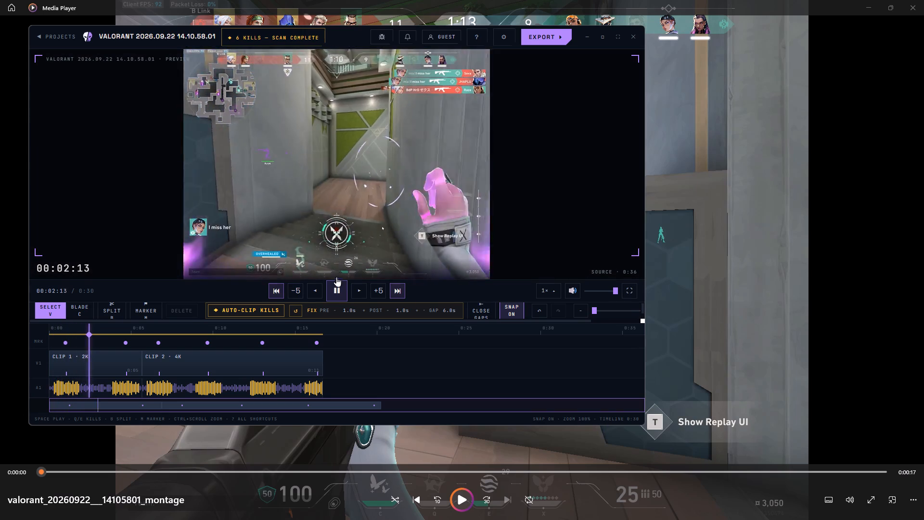
pyautogui.click(337, 284)
pyautogui.click(782, 297)
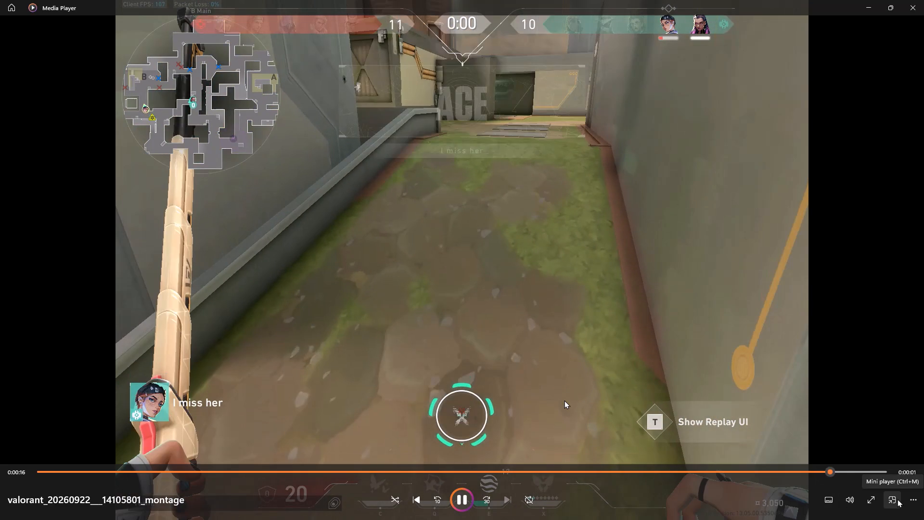
# Check Media Player's video settings options and send the montage to Clipchamp for editing.
pyautogui.click(906, 500)
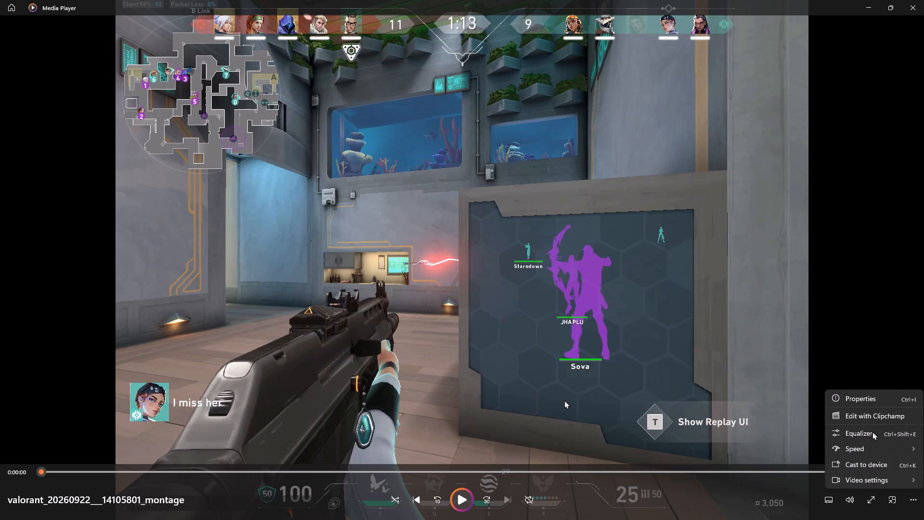
pyautogui.click(872, 480)
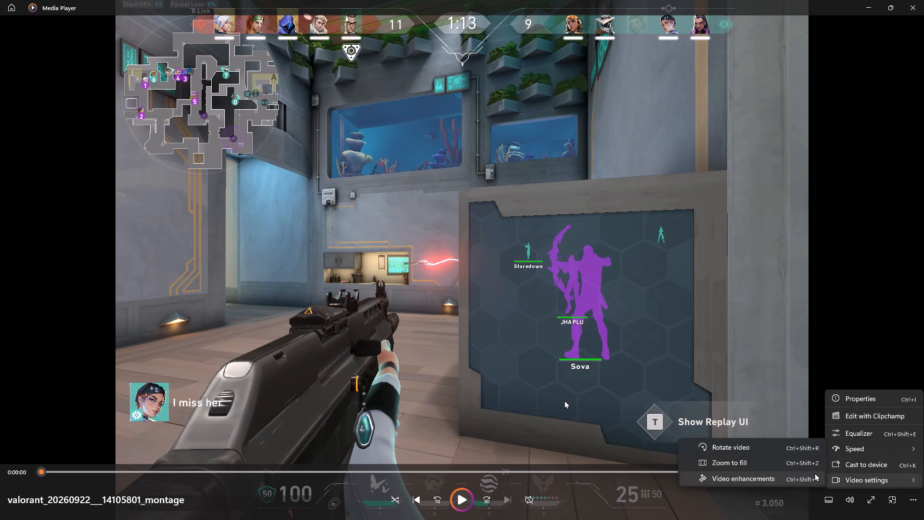
pyautogui.click(843, 418)
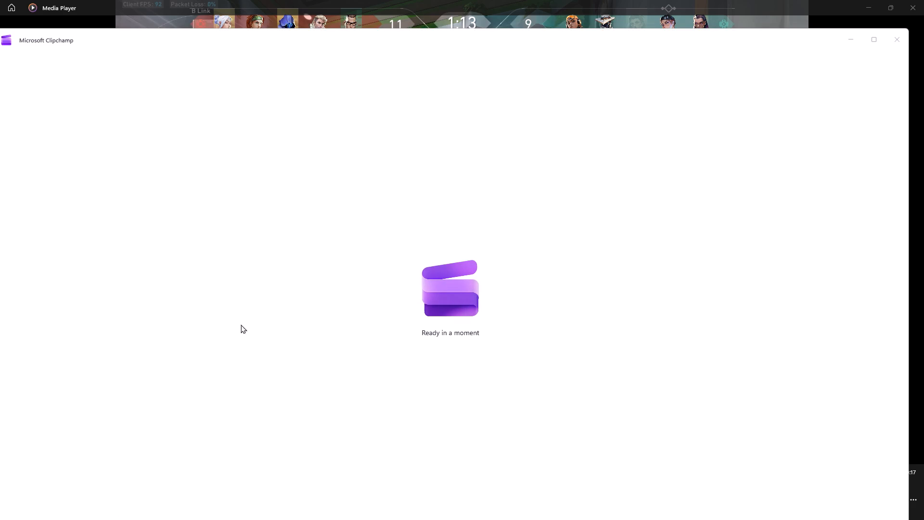
# Switch to Spotify, skip to the track Grey Room, jump to about 0:21 in it, and minimize the window.
pyautogui.hotkey('alt', 'Tab')
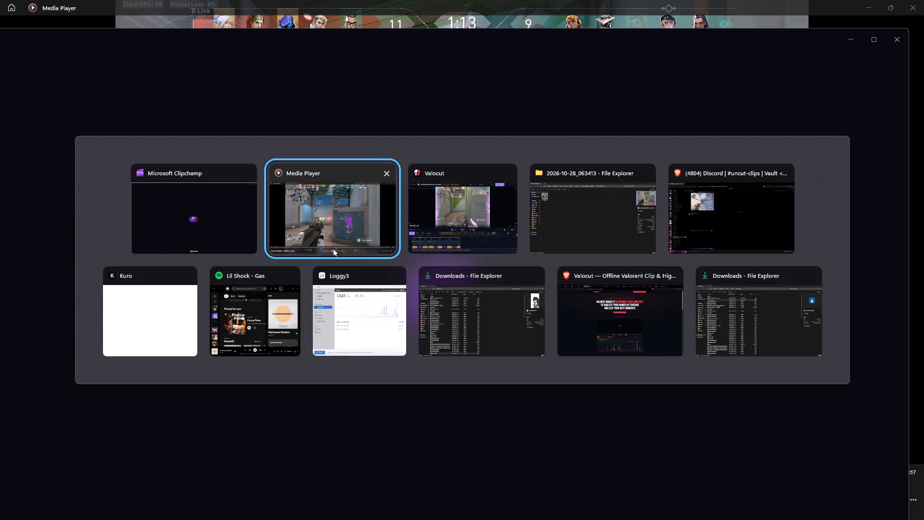
pyautogui.keyDown('alt'); pyautogui.click(242, 329); pyautogui.keyUp('alt')
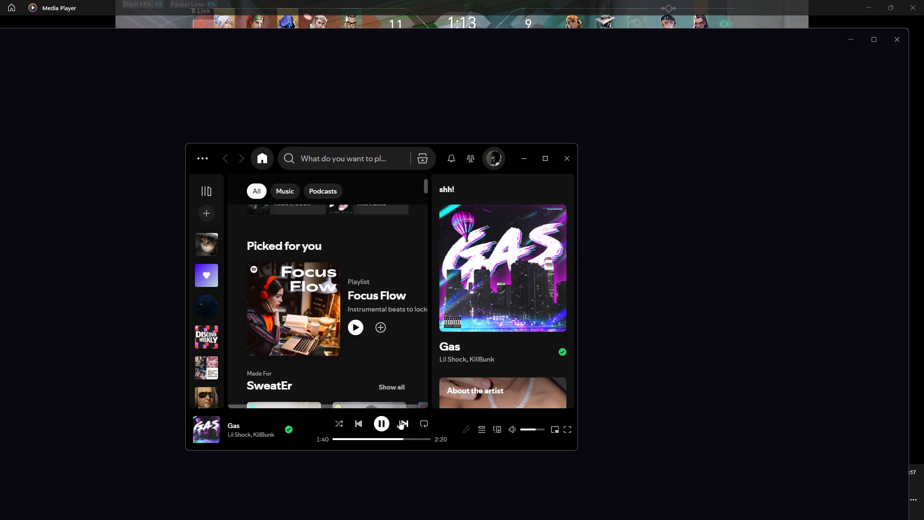
pyautogui.click(399, 420)
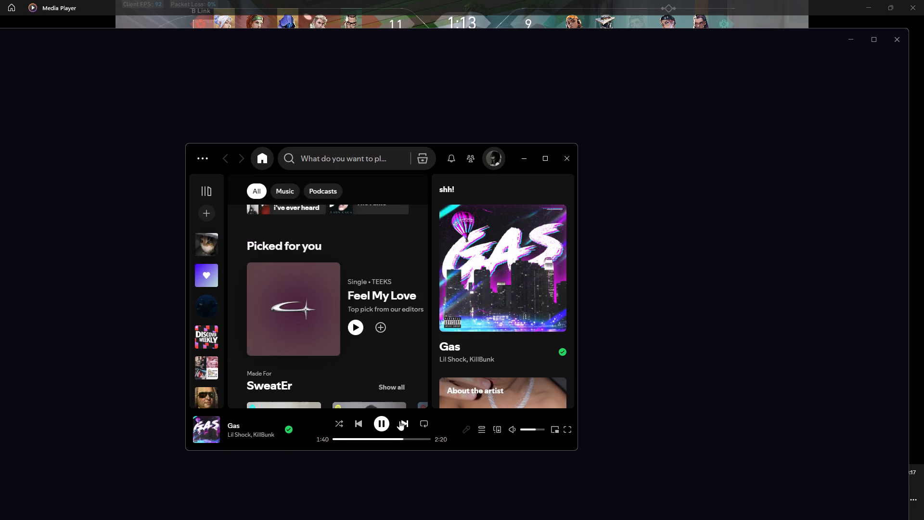
pyautogui.click(398, 421)
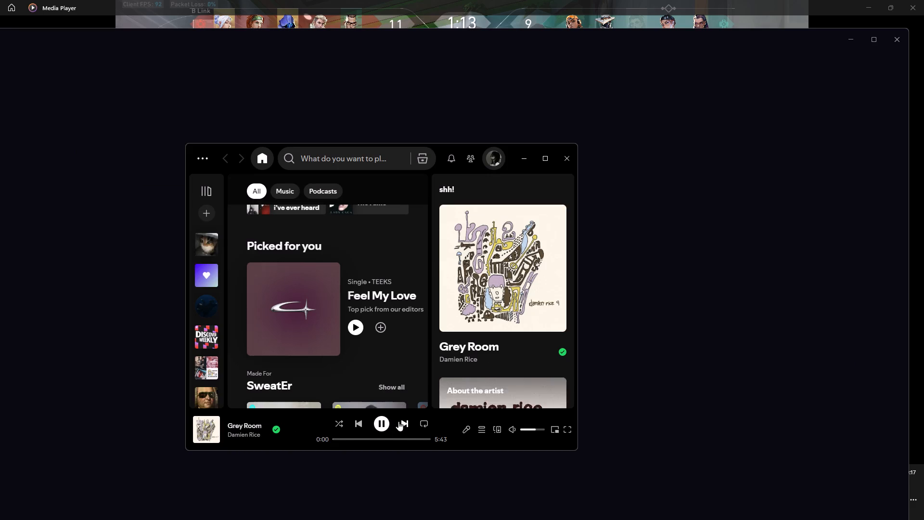
pyautogui.click(339, 439)
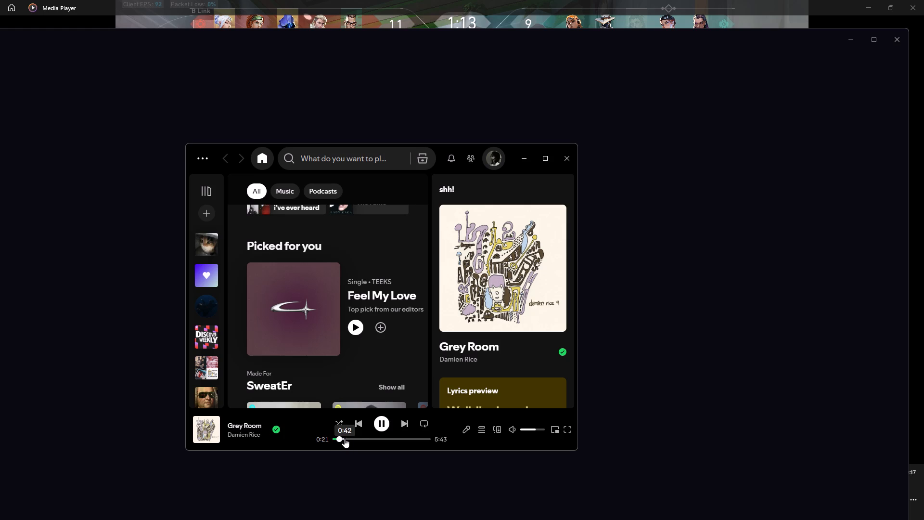
pyautogui.click(531, 154)
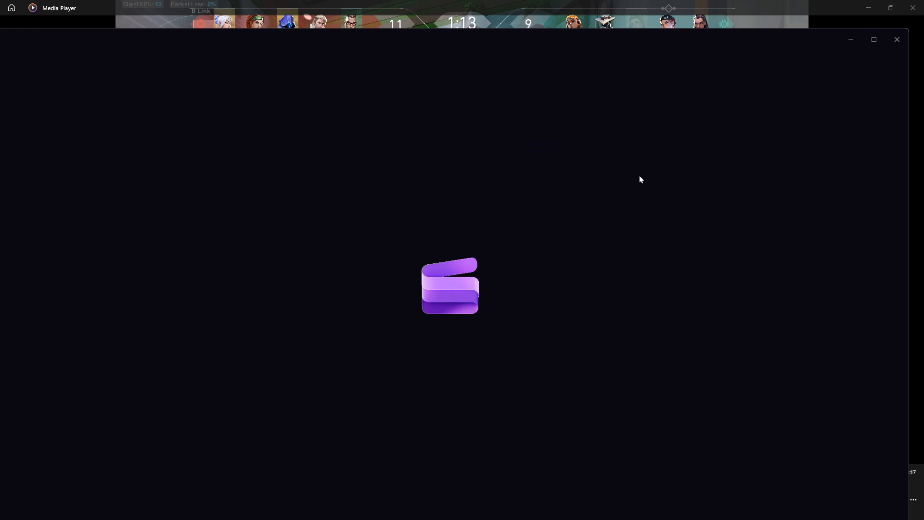
# Move the Clipchamp window up so that it fits on the screen.
pyautogui.moveTo(649, 65); pyautogui.dragTo(697, 51)
pyautogui.moveTo(702, 37); pyautogui.dragTo(711, 21)
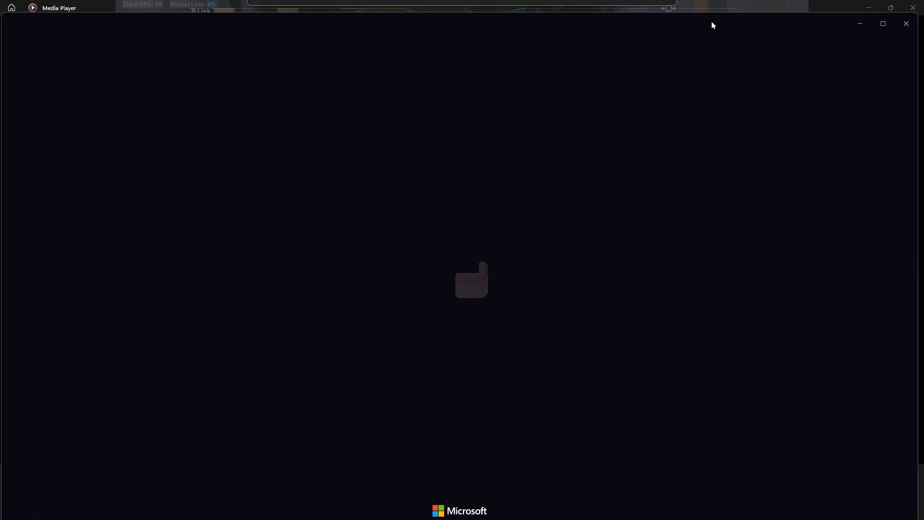
pyautogui.moveTo(711, 21); pyautogui.dragTo(706, 12)
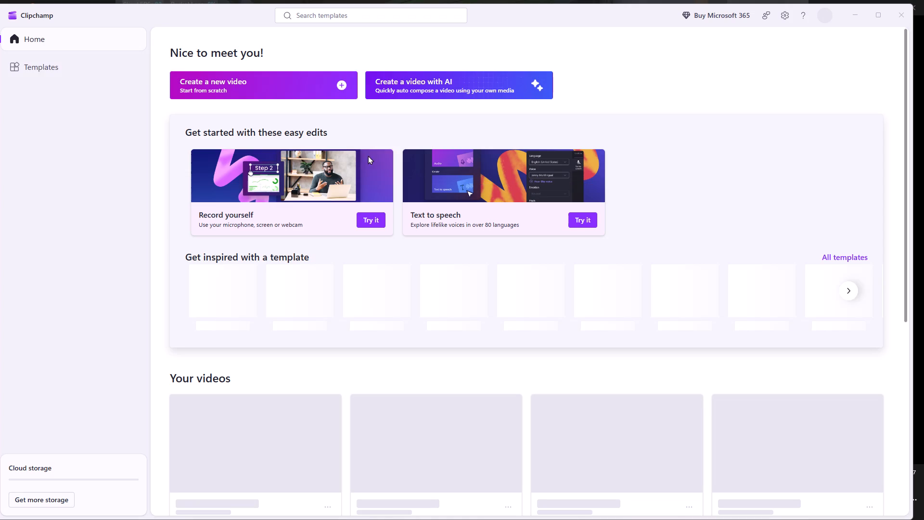
# Create a new video project from scratch in Clipchamp.
pyautogui.click(252, 91)
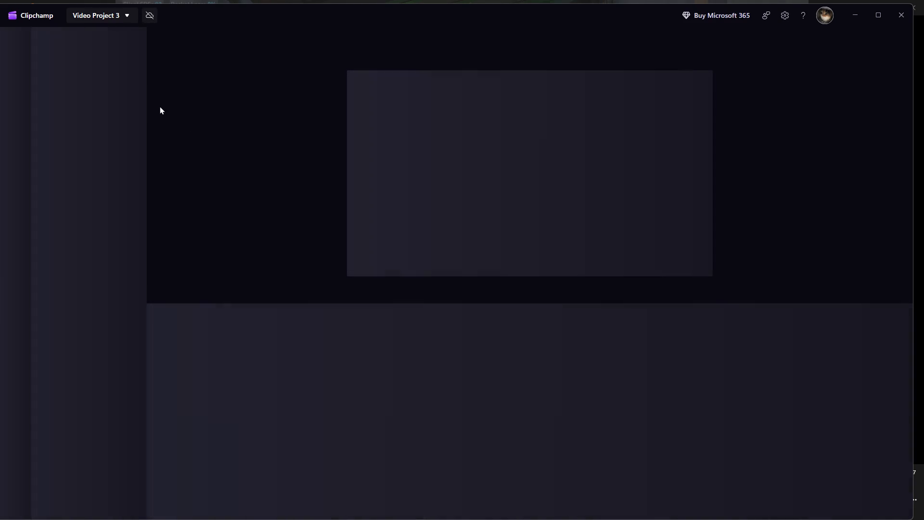
pyautogui.click(102, 18)
pyautogui.click(102, 18)
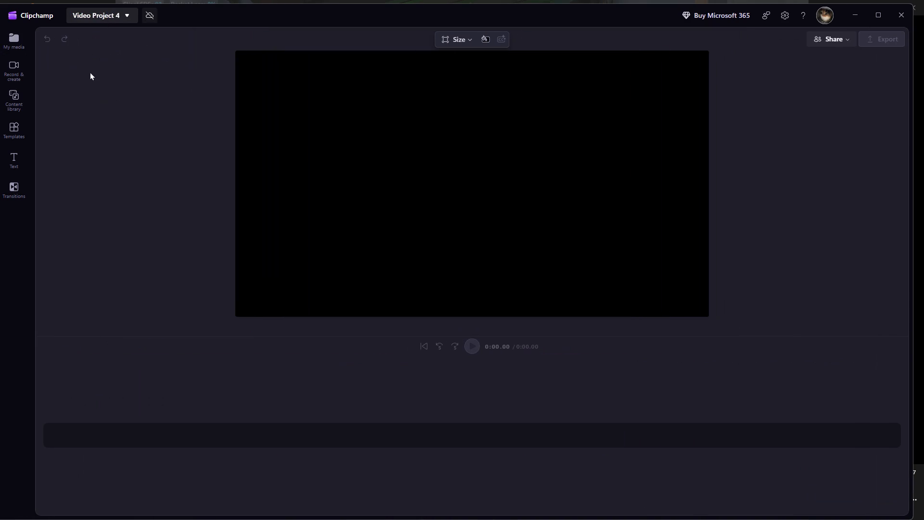
# Import the valorant_20260922___14105801_montage video from its export folder inside Videos > Valocut into the project's media.
pyautogui.click(15, 40)
pyautogui.click(97, 58)
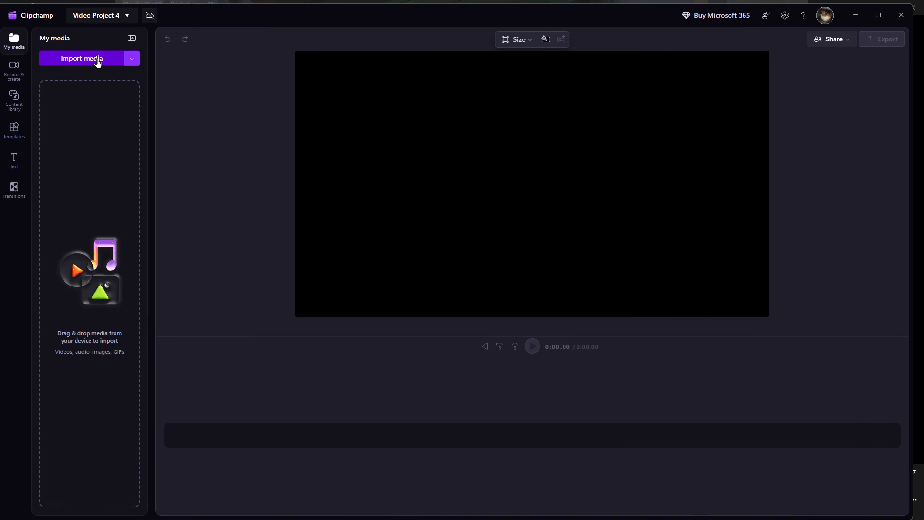
pyautogui.click(64, 146)
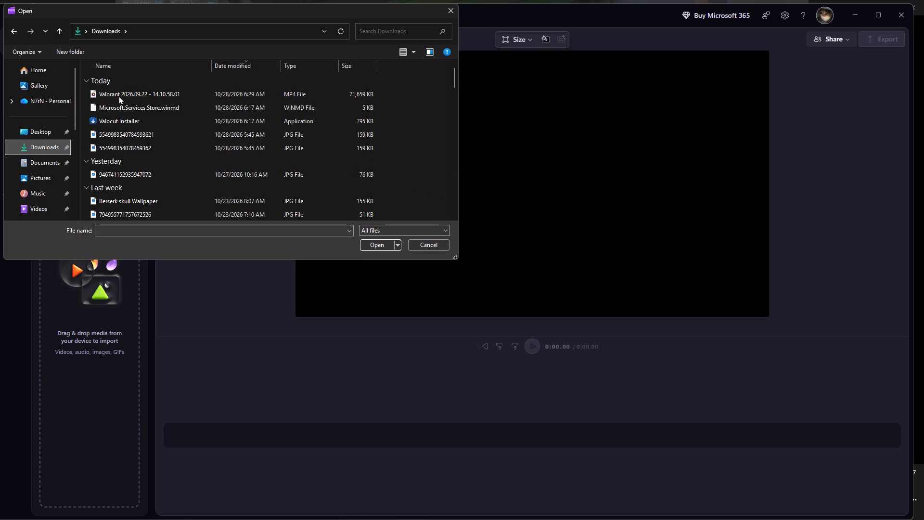
pyautogui.scroll(-4, 51, 162)
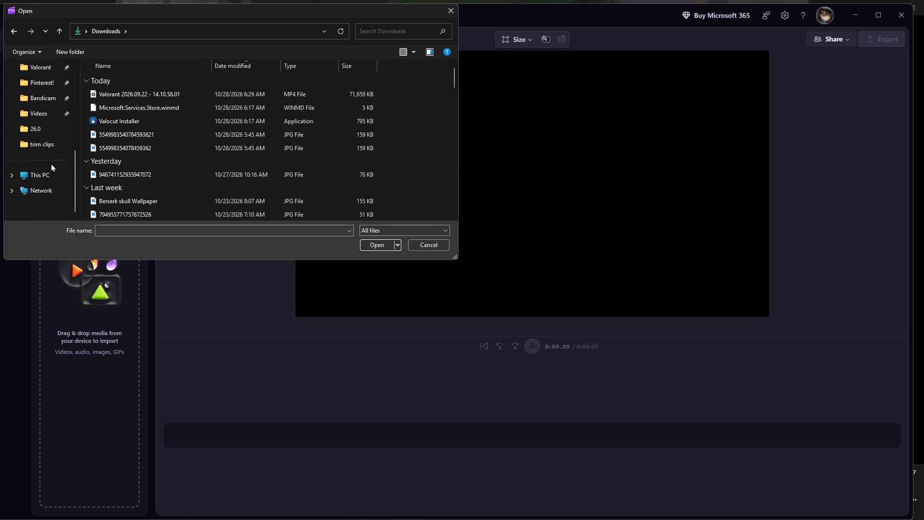
pyautogui.scroll(3, 40, 110)
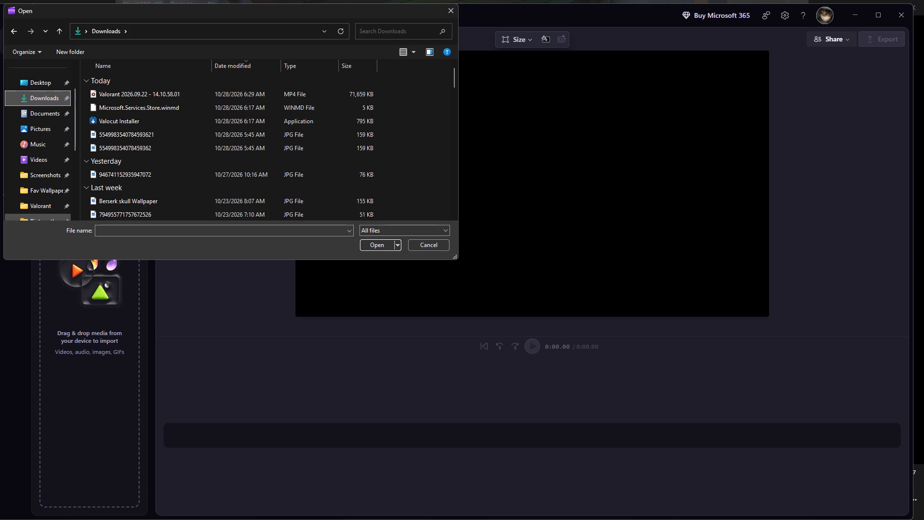
pyautogui.click(31, 161)
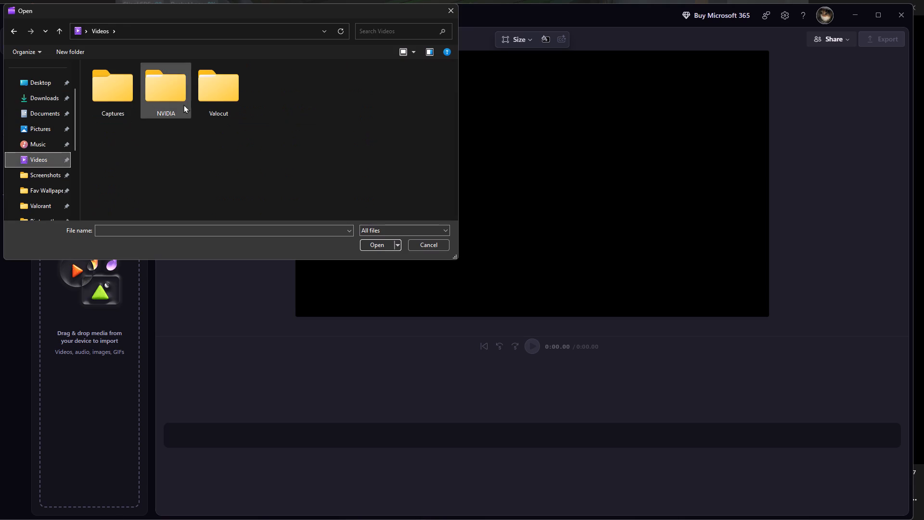
pyautogui.doubleClick(208, 104)
pyautogui.click(118, 108)
pyautogui.click(364, 243)
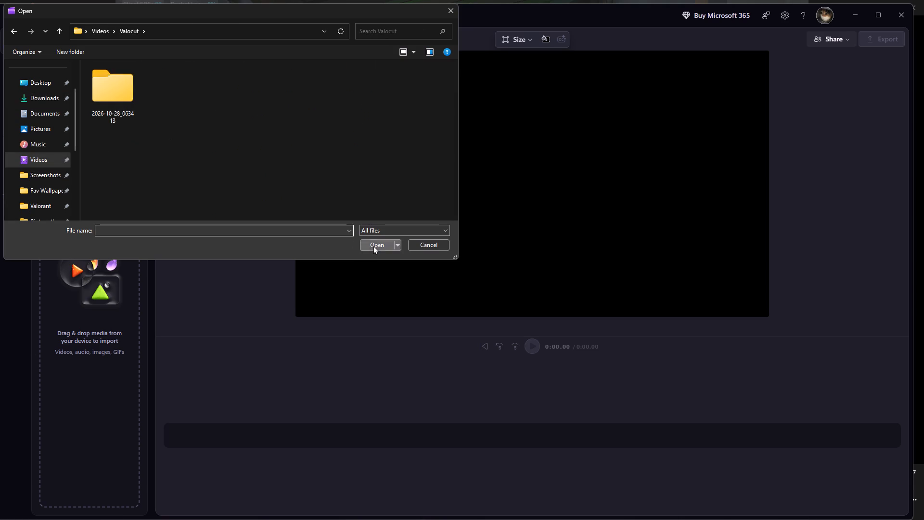
pyautogui.click(373, 246)
pyautogui.click(138, 99)
pyautogui.doubleClick(122, 97)
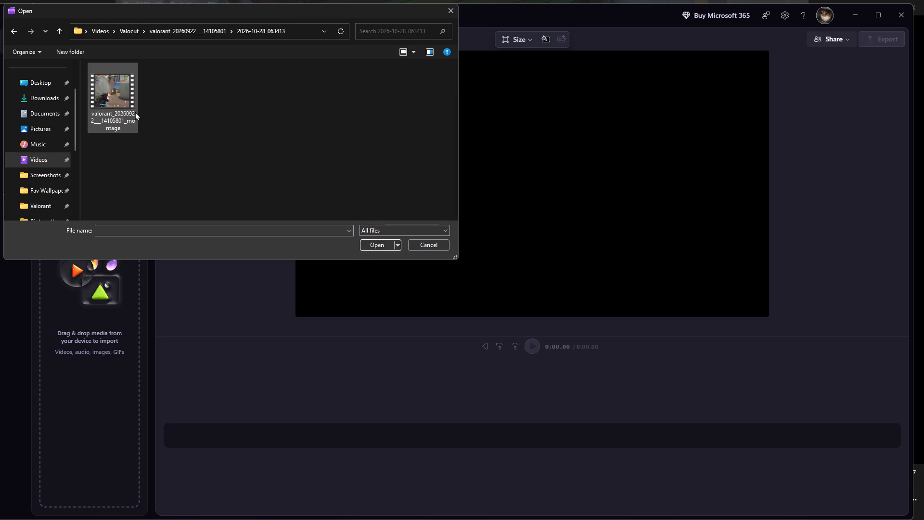
pyautogui.click(133, 112)
pyautogui.click(384, 247)
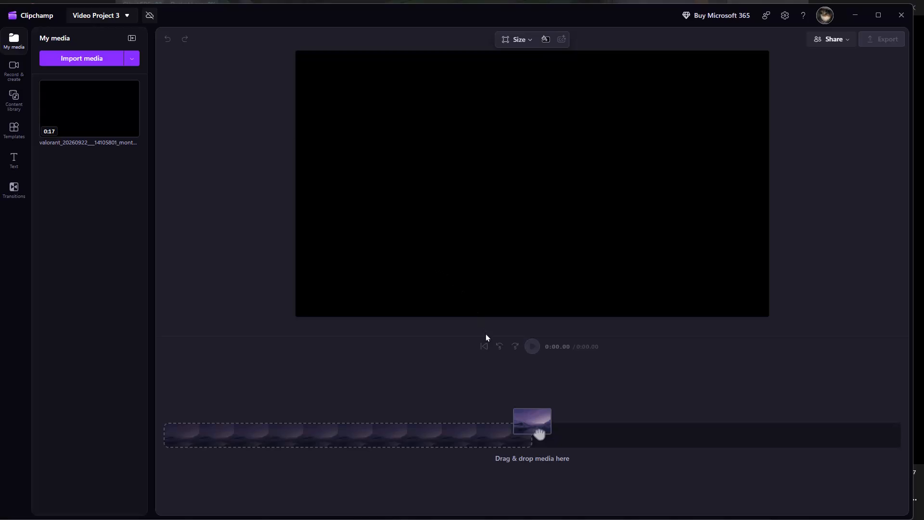
# Place the imported montage video at the start of the empty timeline.
pyautogui.moveTo(94, 123); pyautogui.dragTo(239, 333)
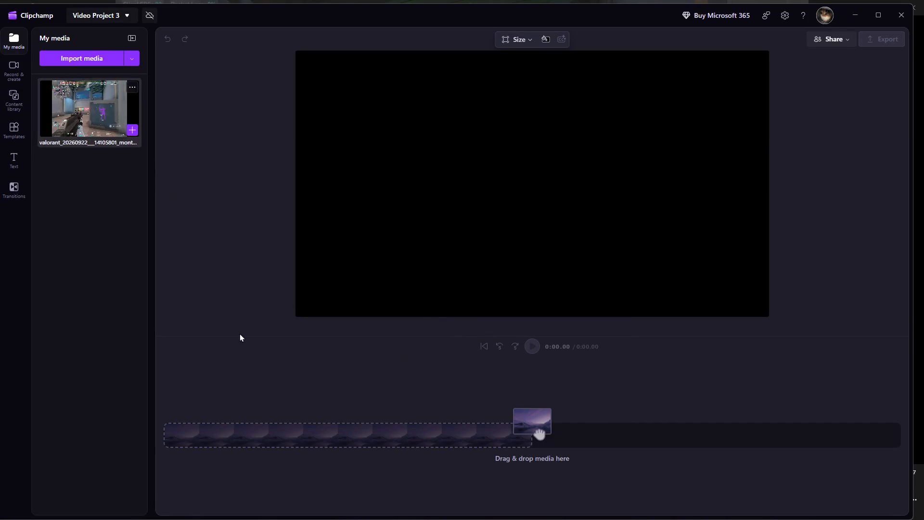
pyautogui.moveTo(239, 333); pyautogui.dragTo(203, 445)
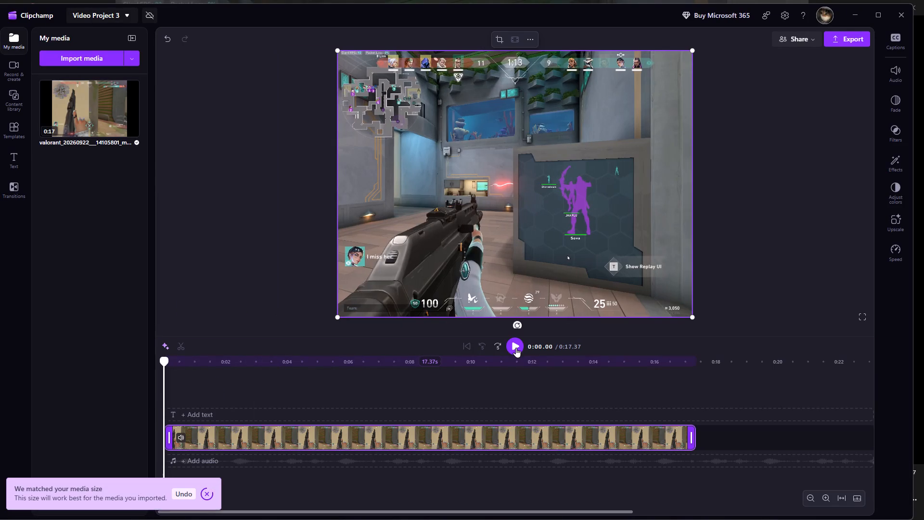
# Preview the montage to find an end point during the ACE banner and trim the clip's end to 14.72 s.
pyautogui.click(516, 348)
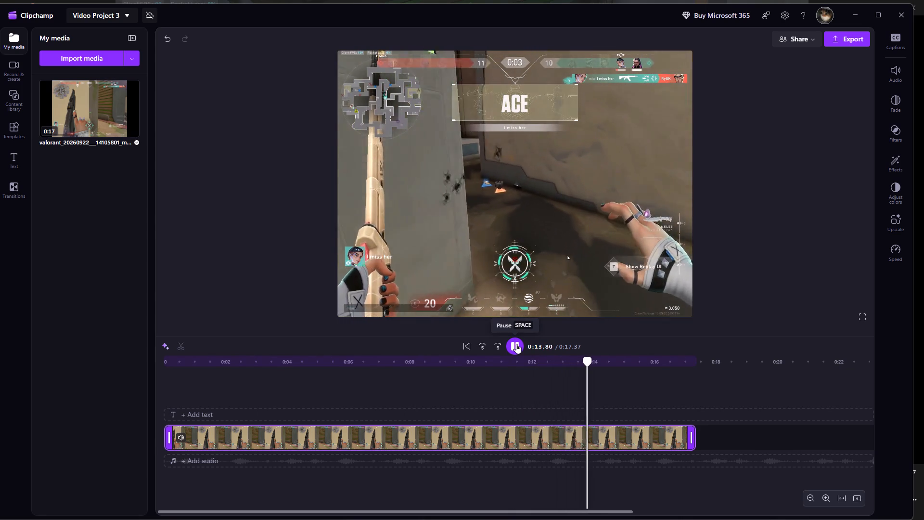
pyautogui.click(516, 344)
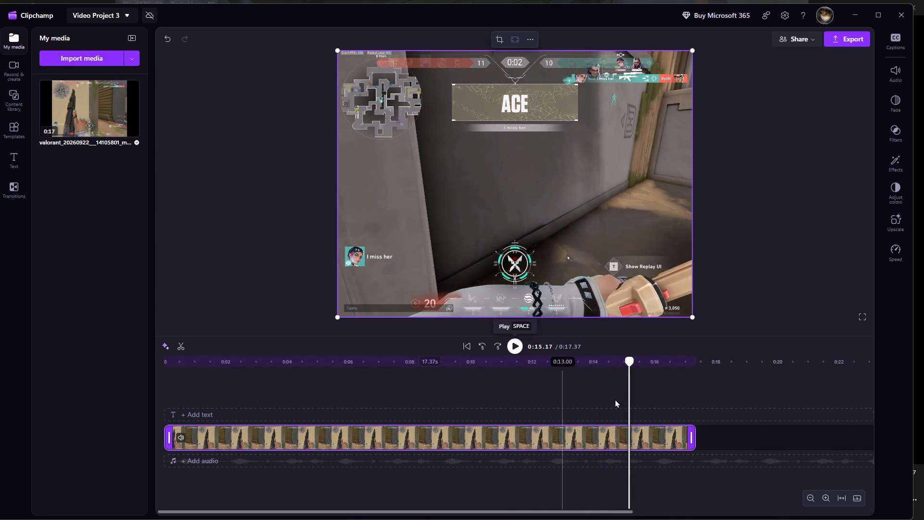
pyautogui.moveTo(629, 365); pyautogui.dragTo(594, 364)
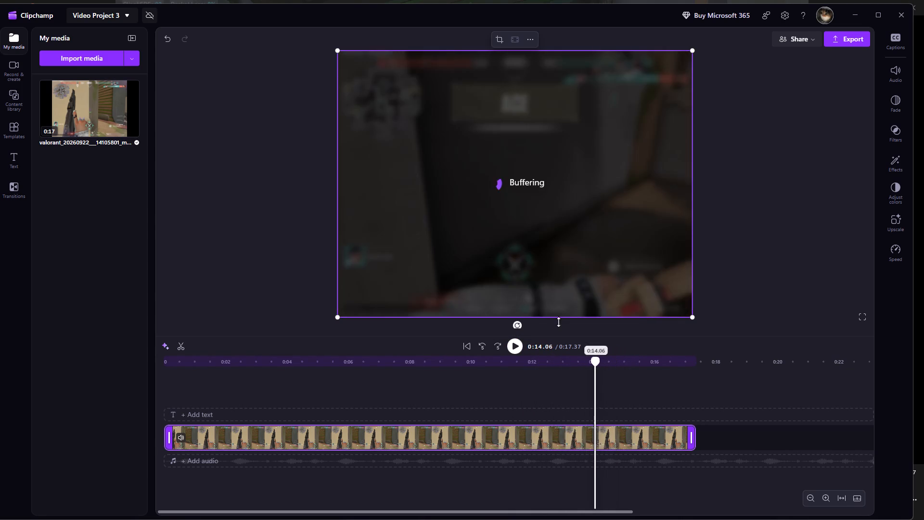
pyautogui.click(518, 345)
pyautogui.click(518, 345)
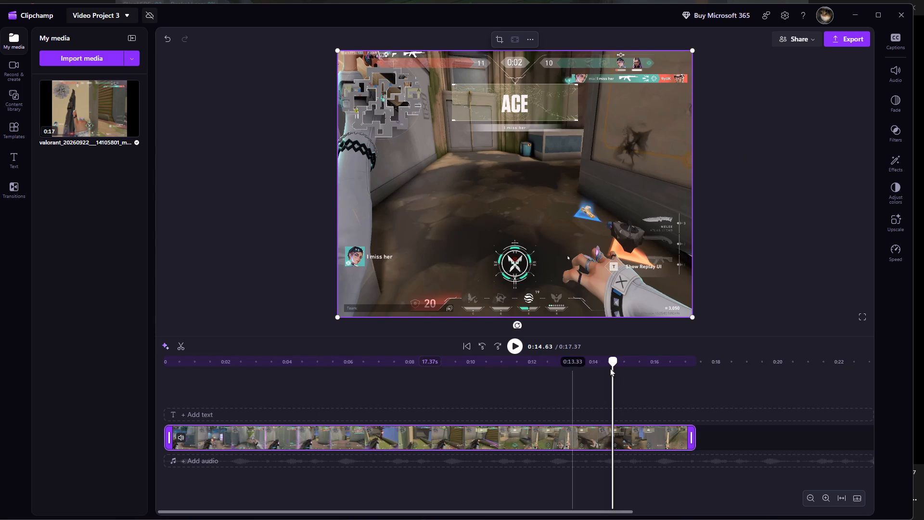
pyautogui.moveTo(691, 433); pyautogui.dragTo(625, 433)
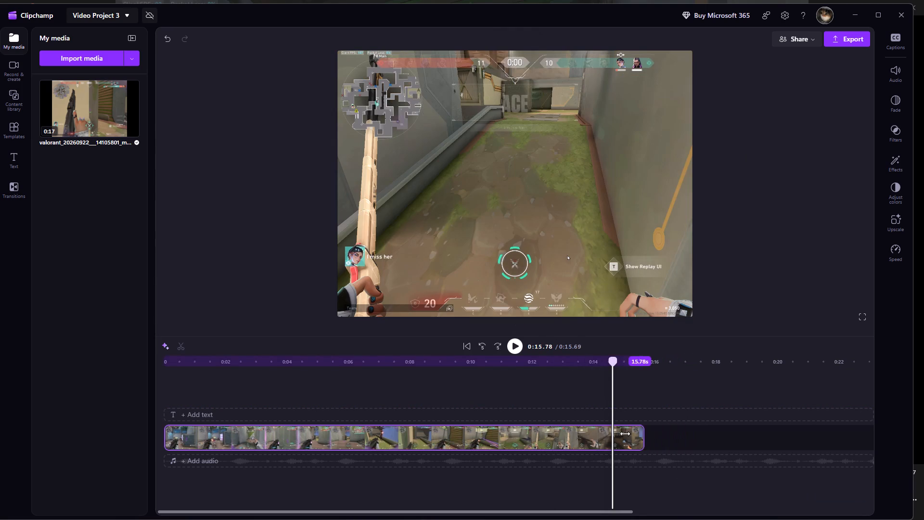
pyautogui.moveTo(625, 433); pyautogui.dragTo(610, 433)
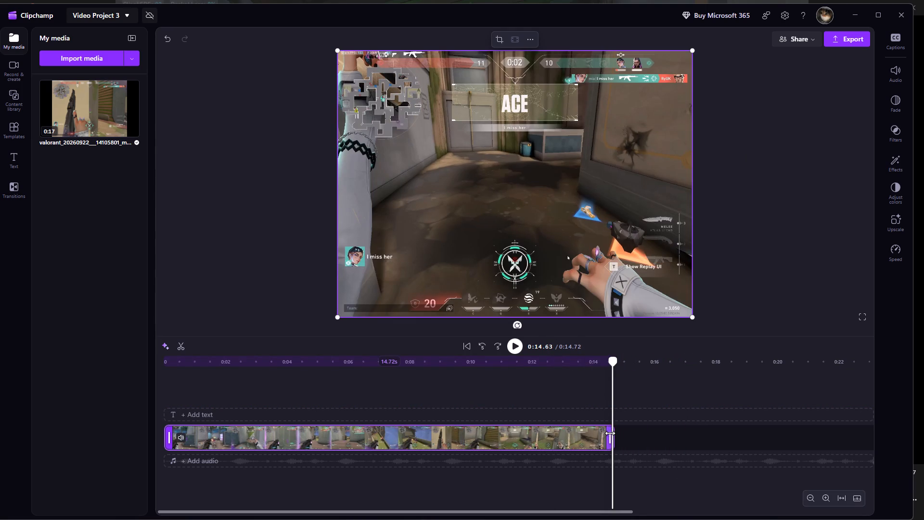
# Return to the start of the timeline and play the trimmed clip through to check it.
pyautogui.moveTo(607, 358); pyautogui.dragTo(209, 347)
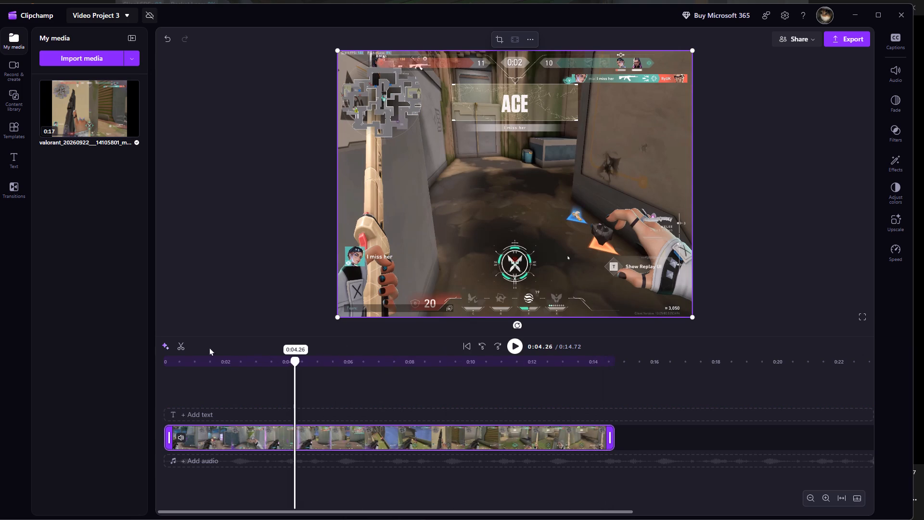
pyautogui.moveTo(209, 347); pyautogui.dragTo(145, 336)
pyautogui.click(512, 346)
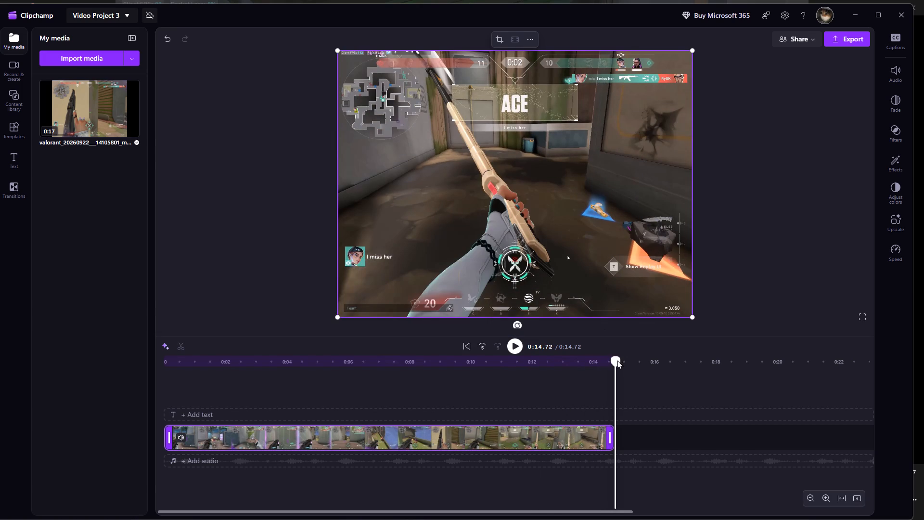
# Export the video at 1080p with the file name Video Project 3, without storing it in the cloud.
pyautogui.click(839, 38)
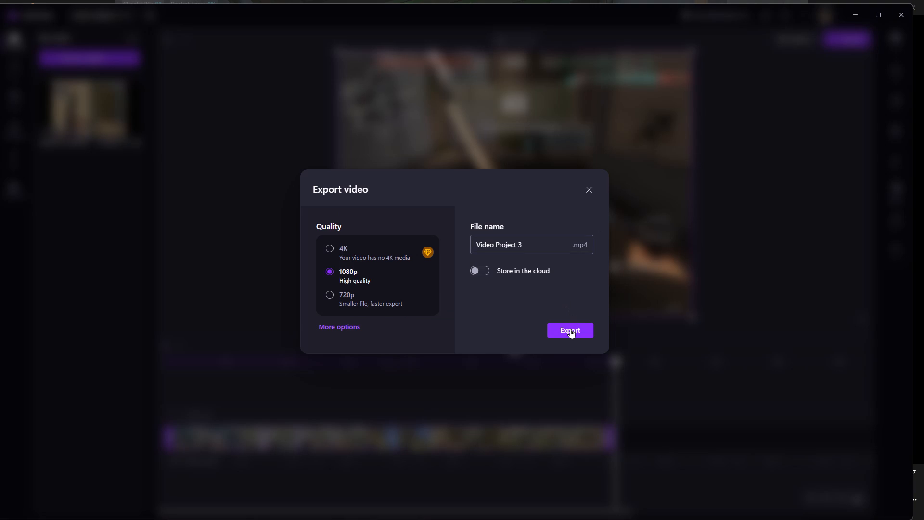
pyautogui.click(581, 332)
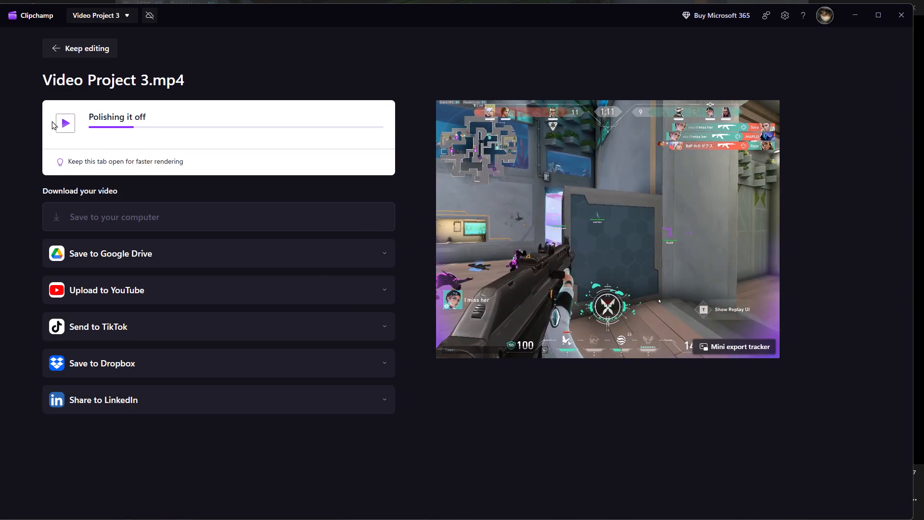
pyautogui.click(60, 120)
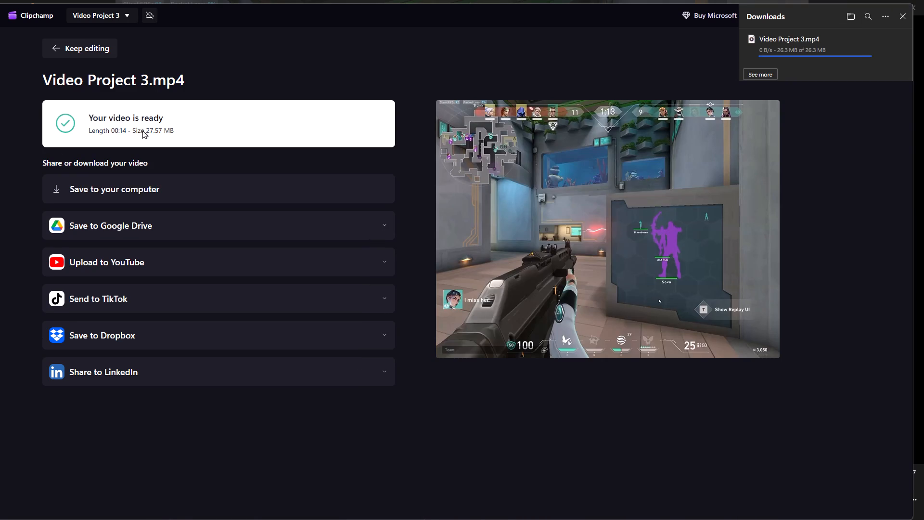
# Open the downloaded Video Project 3.mp4 for playback and dismiss the downloads list.
pyautogui.click(772, 53)
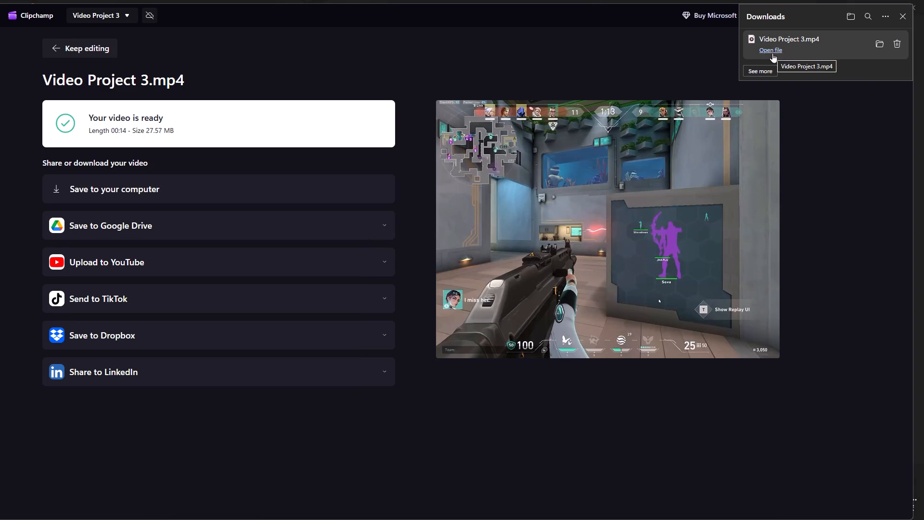
pyautogui.click(906, 20)
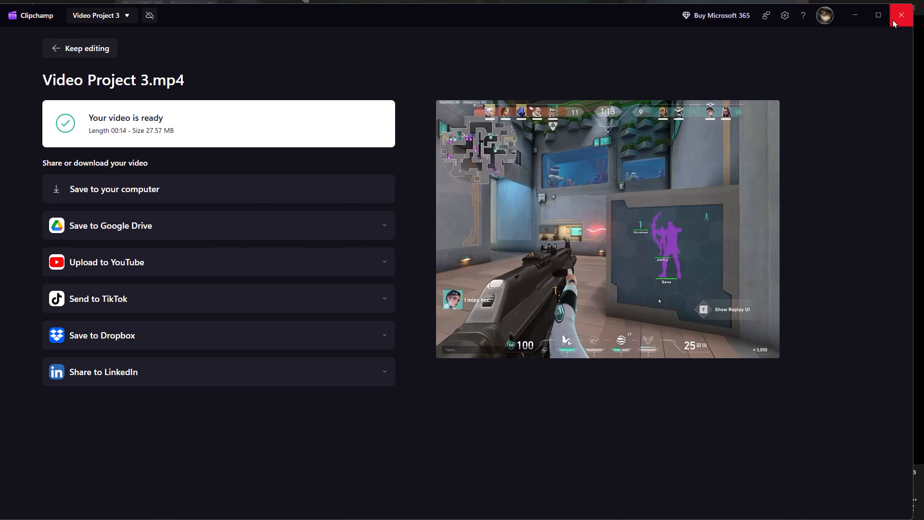
# Minimize the Clipchamp, Media Player and Valocut windows to get back to File Explorer.
pyautogui.click(857, 18)
pyautogui.click(840, 56)
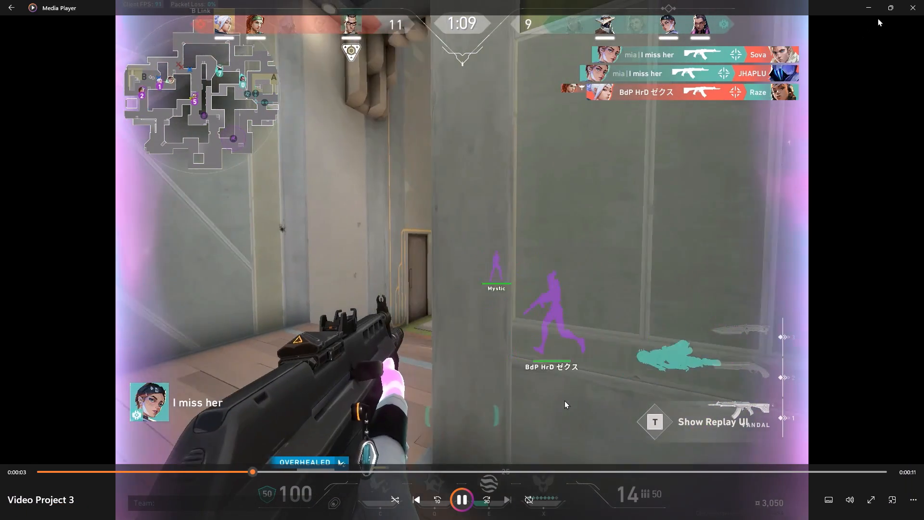
pyautogui.click(864, 12)
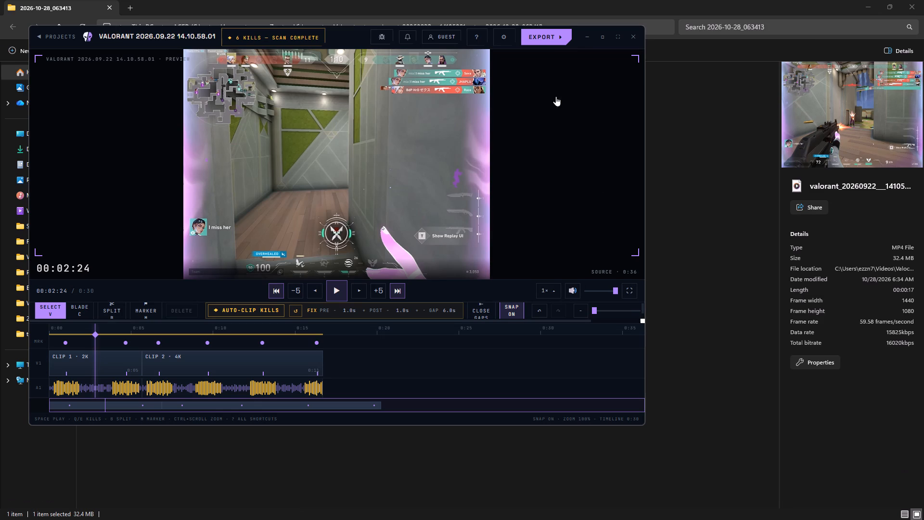
pyautogui.click(590, 42)
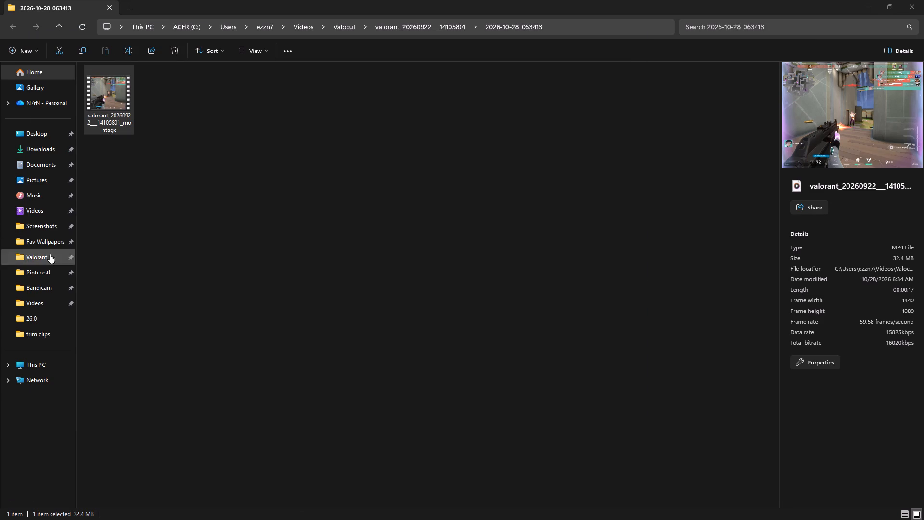
# Delete the source recording Valorant 2026.09.22 - 14.10.58.01 from the Downloads folder.
pyautogui.click(37, 153)
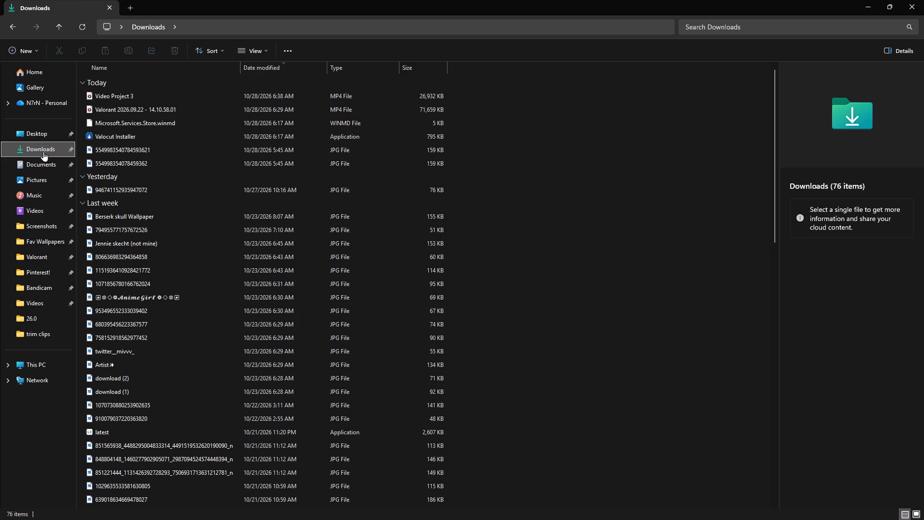
pyautogui.click(102, 103)
pyautogui.click(106, 97)
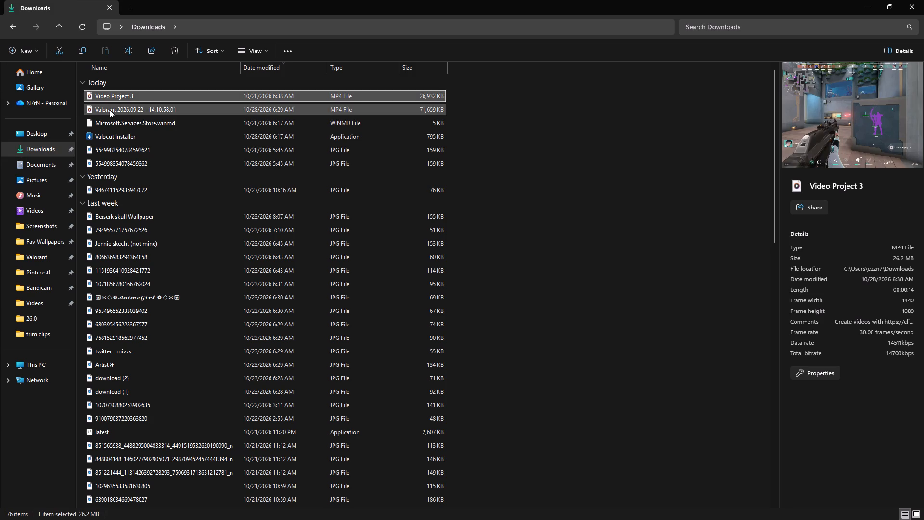
pyautogui.click(109, 109)
pyautogui.click(112, 98)
pyautogui.click(114, 111)
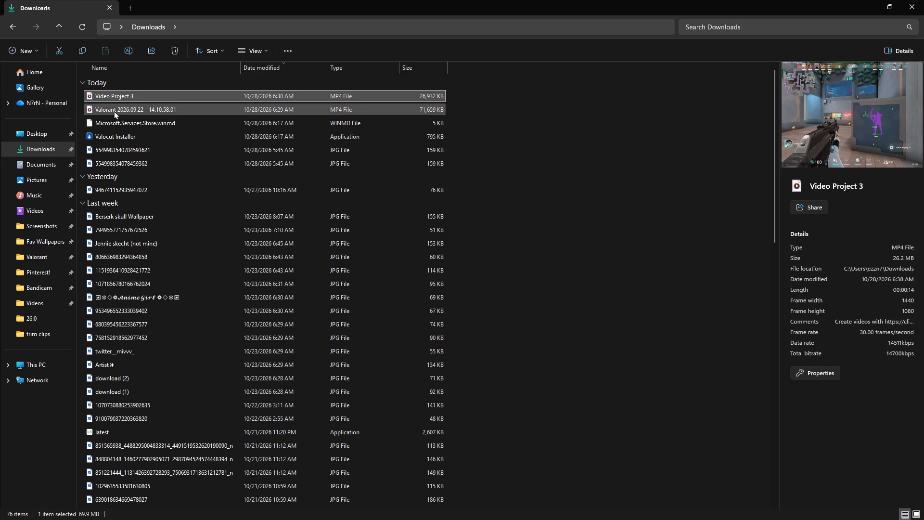
pyautogui.rightClick(114, 111)
pyautogui.click(244, 122)
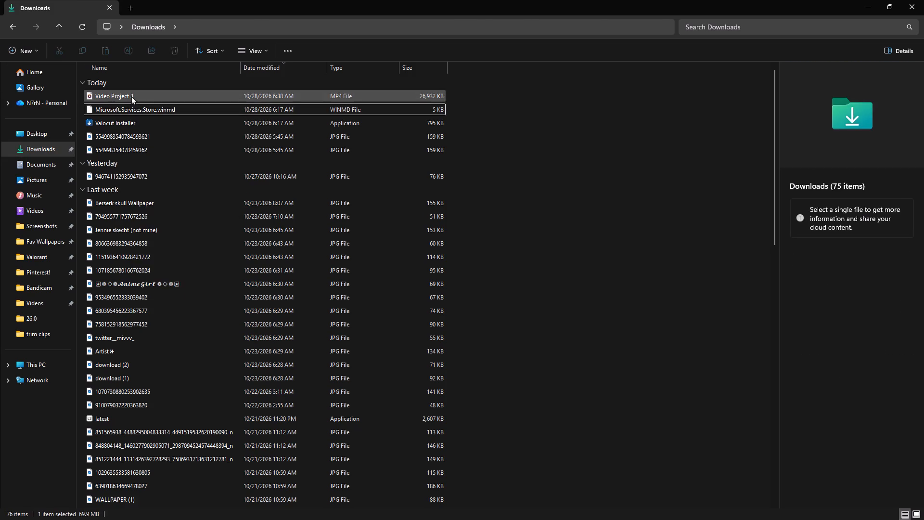
# Play Video Project 3 from the Downloads folder to review it, and close the player.
pyautogui.doubleClick(131, 96)
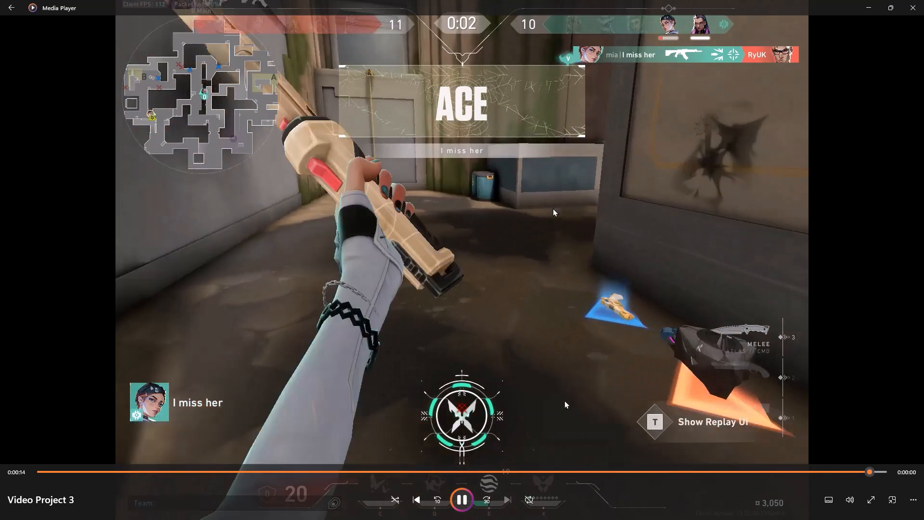
pyautogui.click(923, 12)
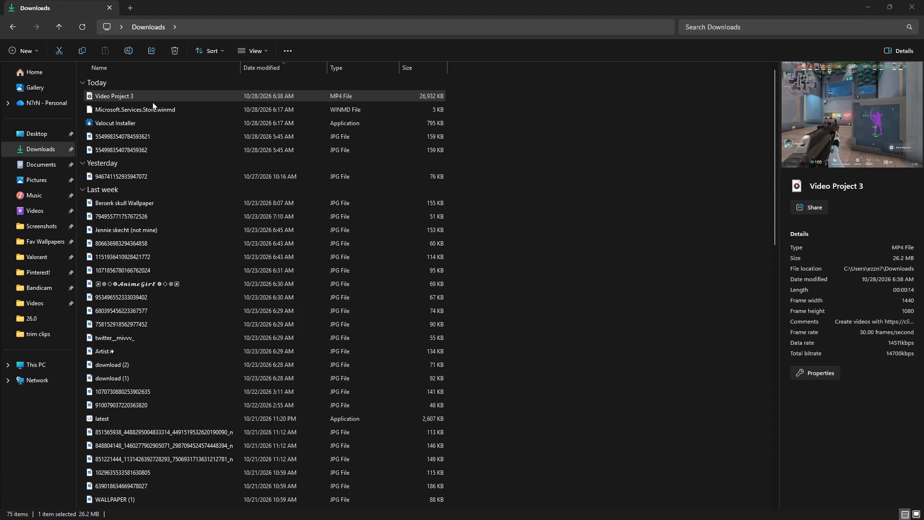
# Copy Video Project 3 from Downloads into the trim clips folder on the Desktop.
pyautogui.rightClick(129, 97)
pyautogui.click(170, 117)
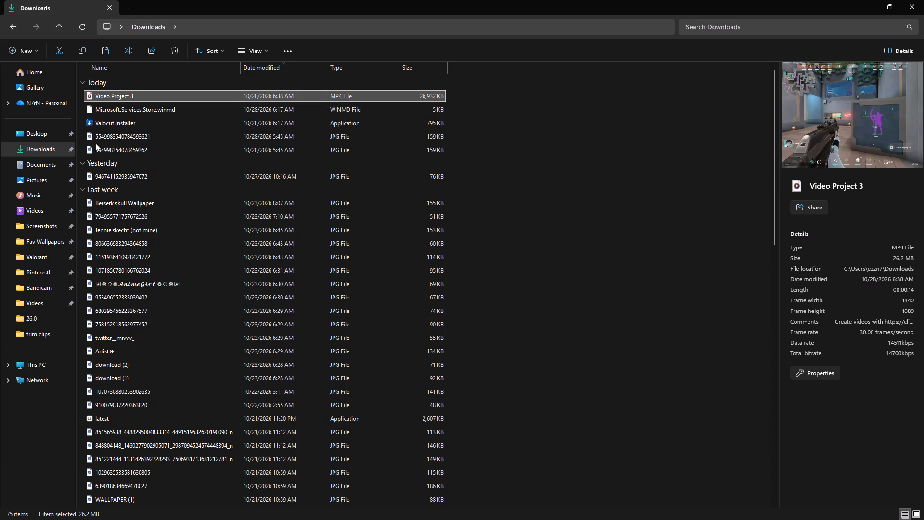
pyautogui.click(31, 340)
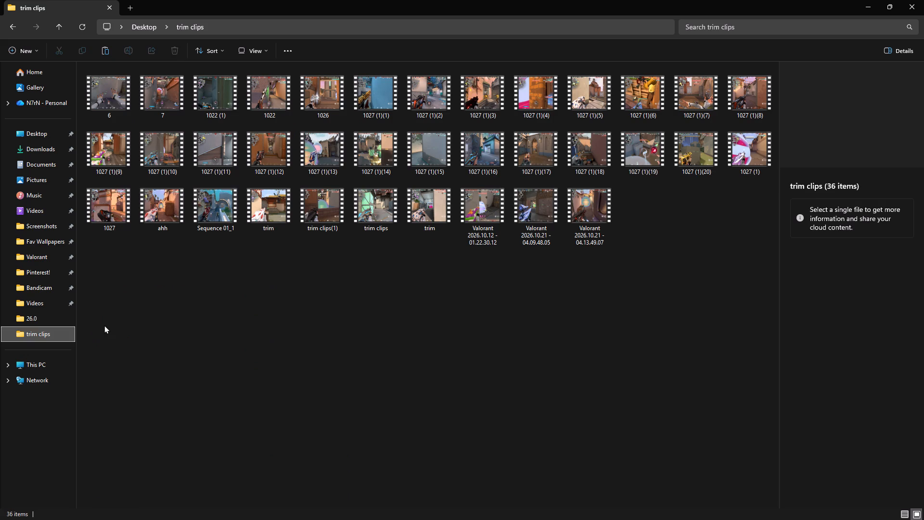
pyautogui.rightClick(104, 325)
pyautogui.click(122, 338)
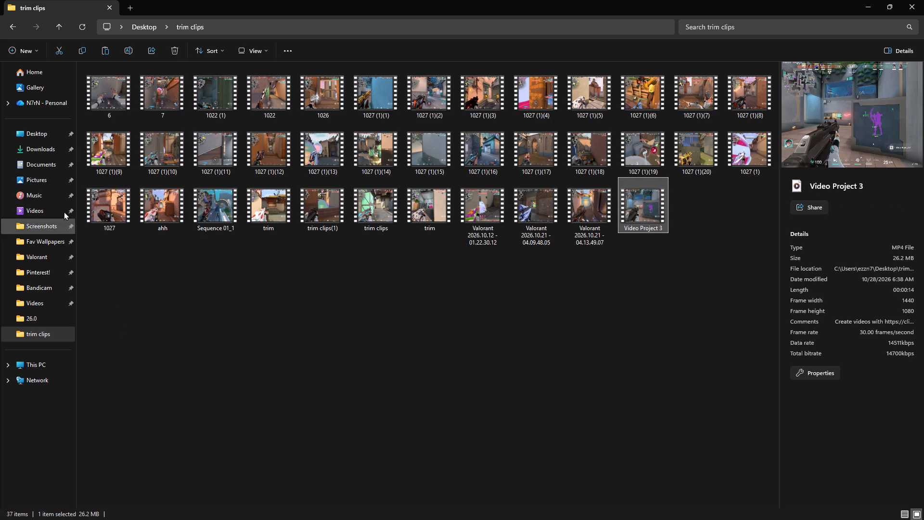
# Play Valorant 2026.10.21 - 04.13.49.07, Video Project 3 and Valorant 2026.10.21 - 04.09.48.05 from the trim clips folder, closing the player after each.
pyautogui.click(40, 153)
pyautogui.click(51, 331)
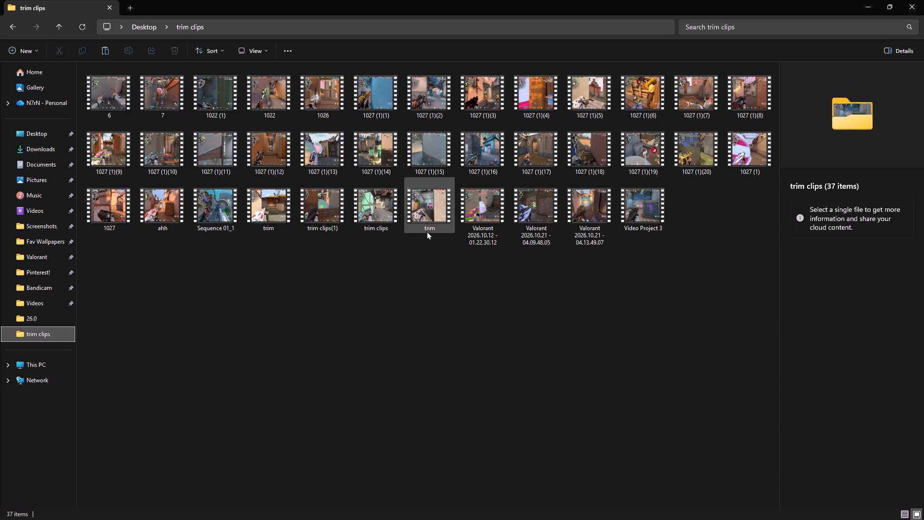
pyautogui.doubleClick(571, 221)
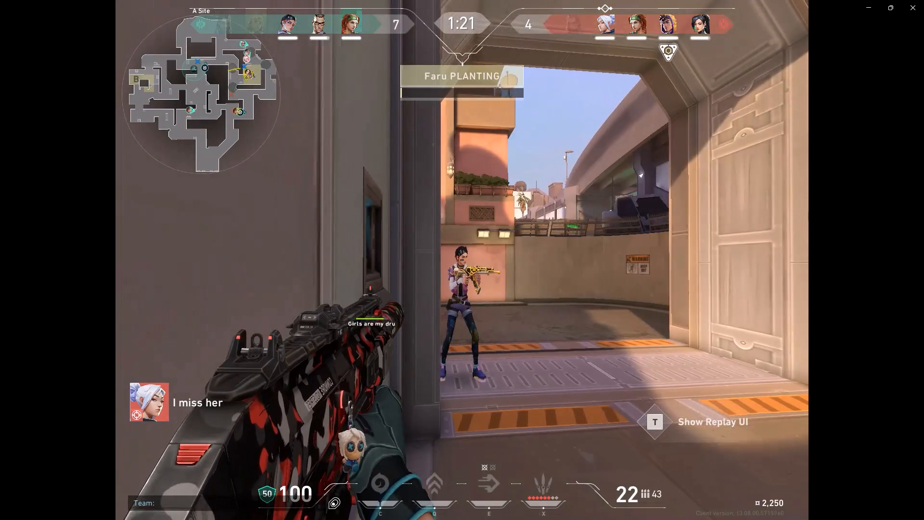
pyautogui.click(921, 4)
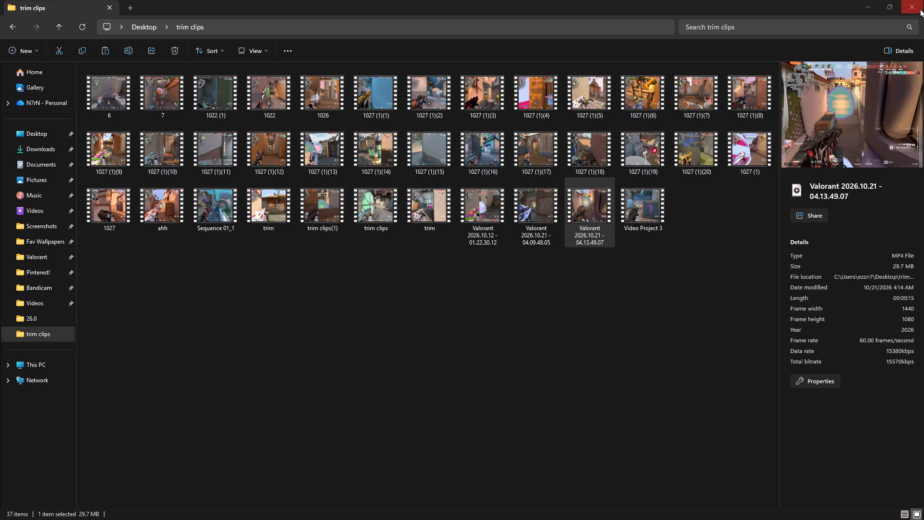
pyautogui.doubleClick(664, 199)
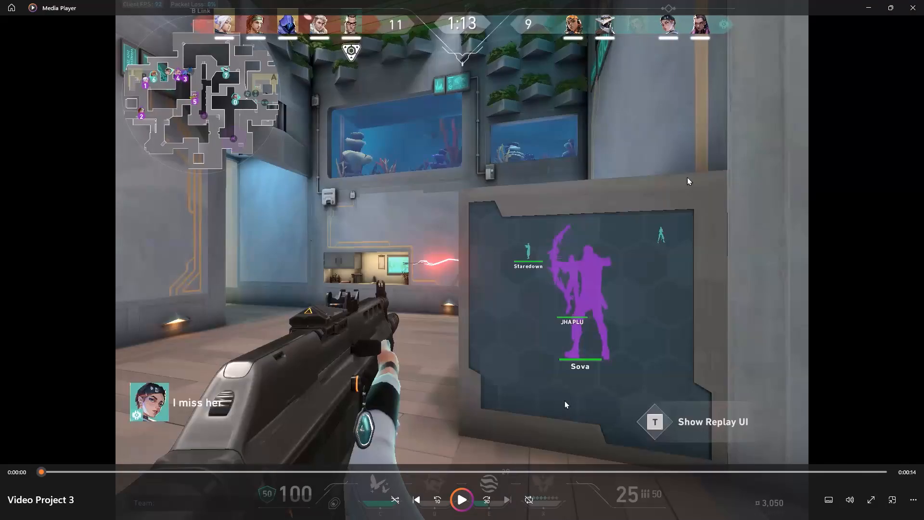
pyautogui.click(923, 0)
pyautogui.doubleClick(544, 199)
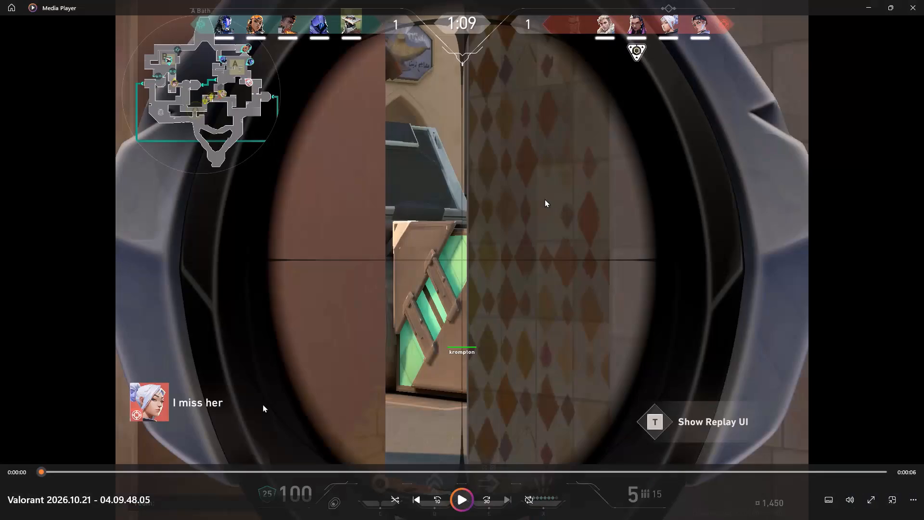
pyautogui.click(923, 1)
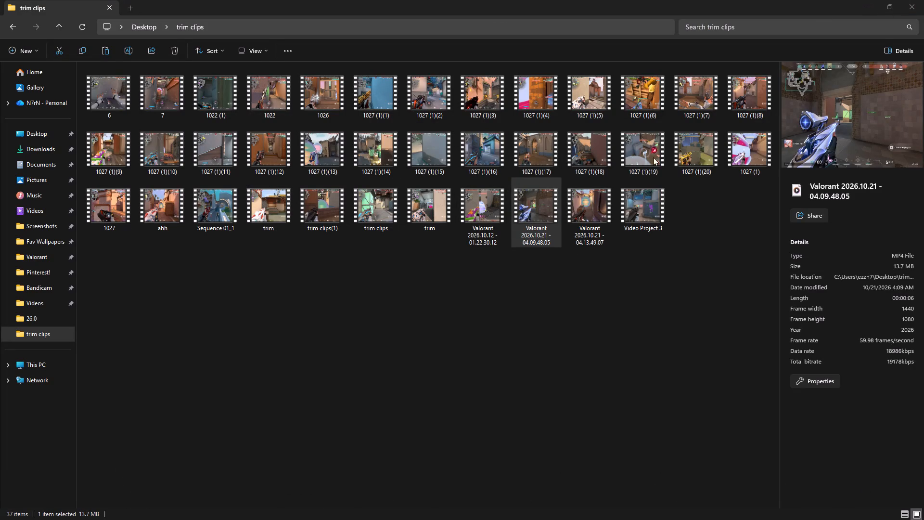
# Play clips 1027 (1)(20), 1027 (1)(1) and 1022 (1) from the trim clips folder, closing the player after each.
pyautogui.doubleClick(682, 151)
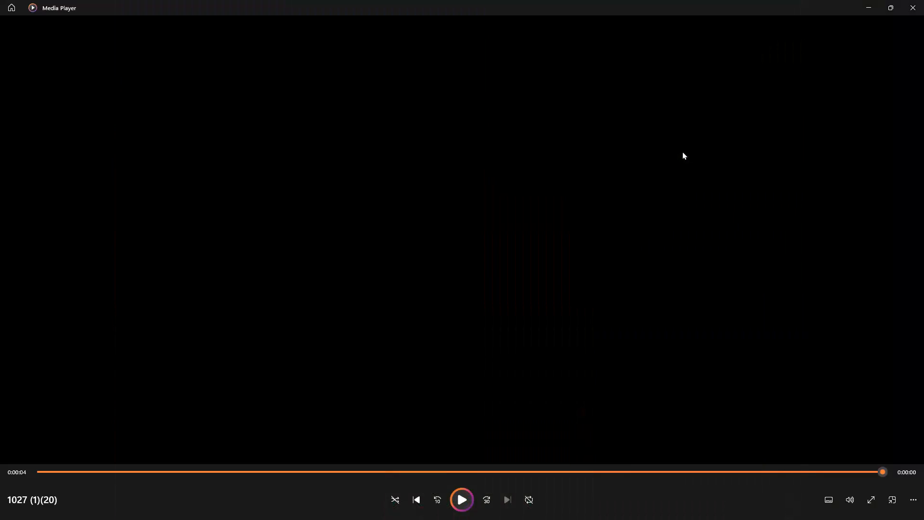
pyautogui.click(923, 0)
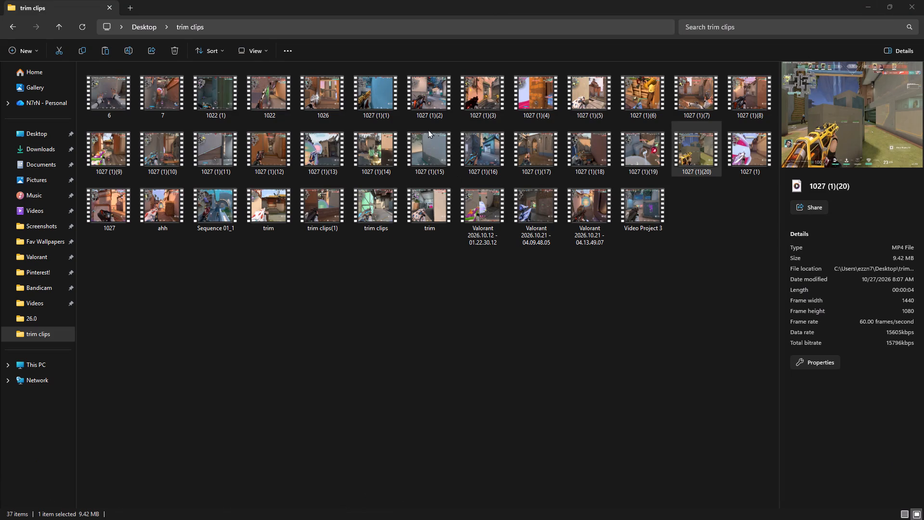
pyautogui.click(379, 111)
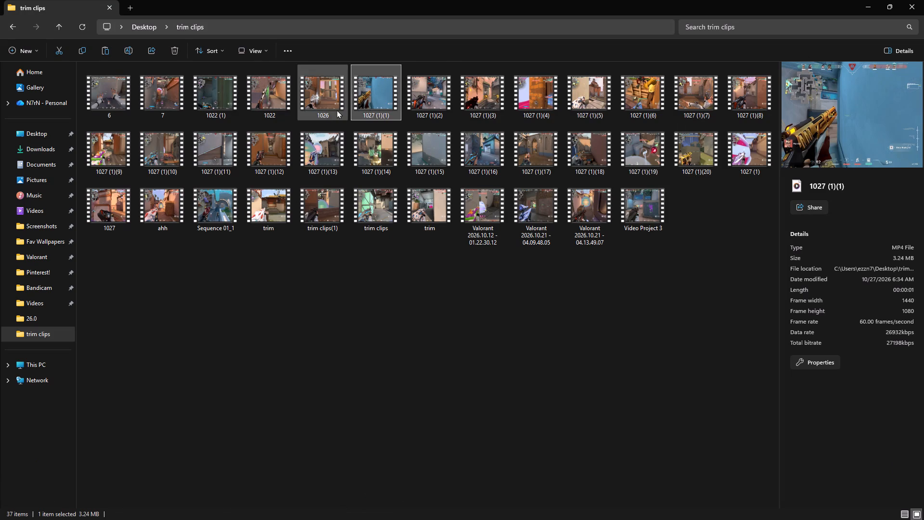
pyautogui.doubleClick(375, 101)
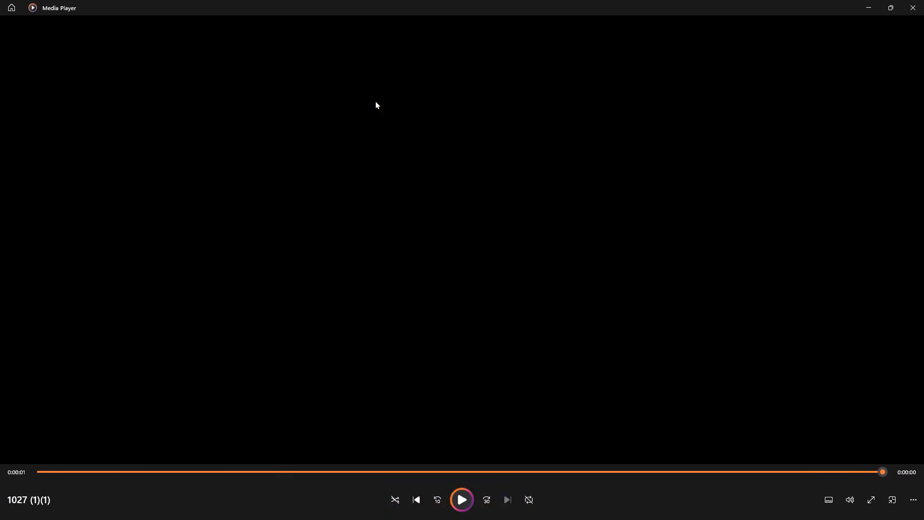
pyautogui.click(923, 0)
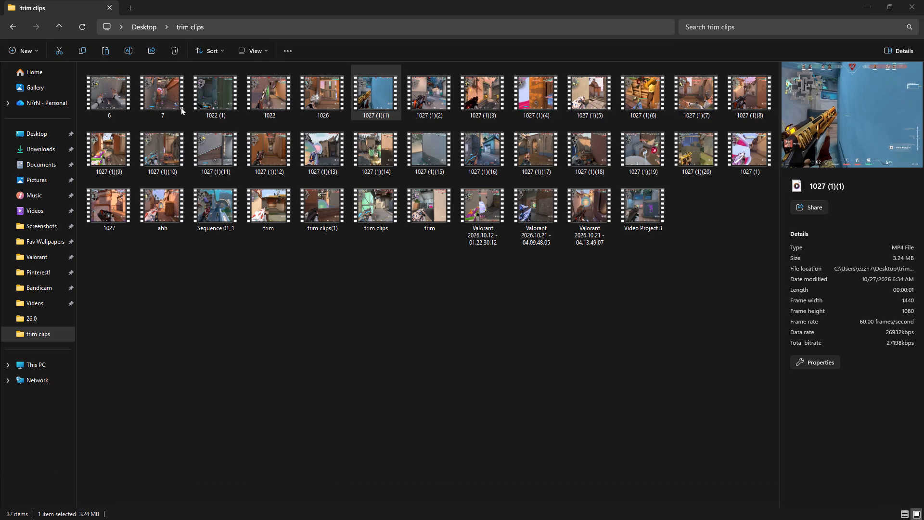
pyautogui.doubleClick(203, 103)
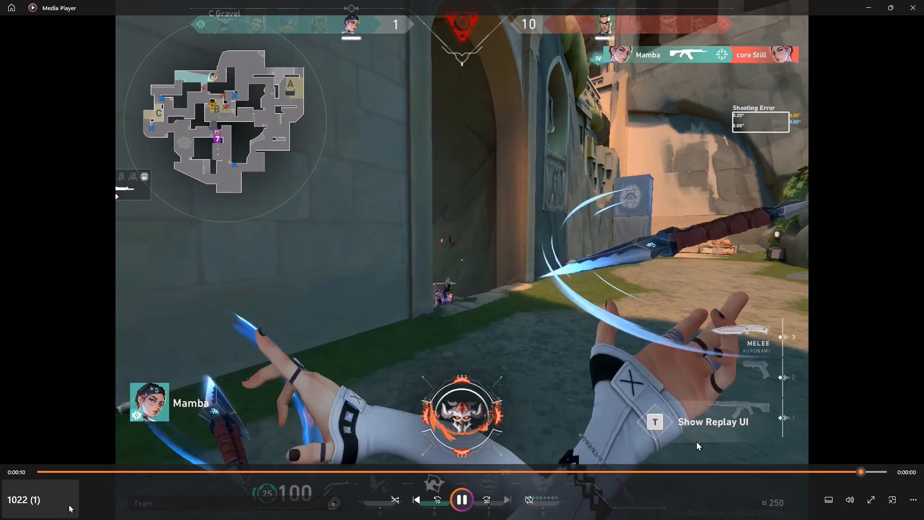
pyautogui.click(923, 11)
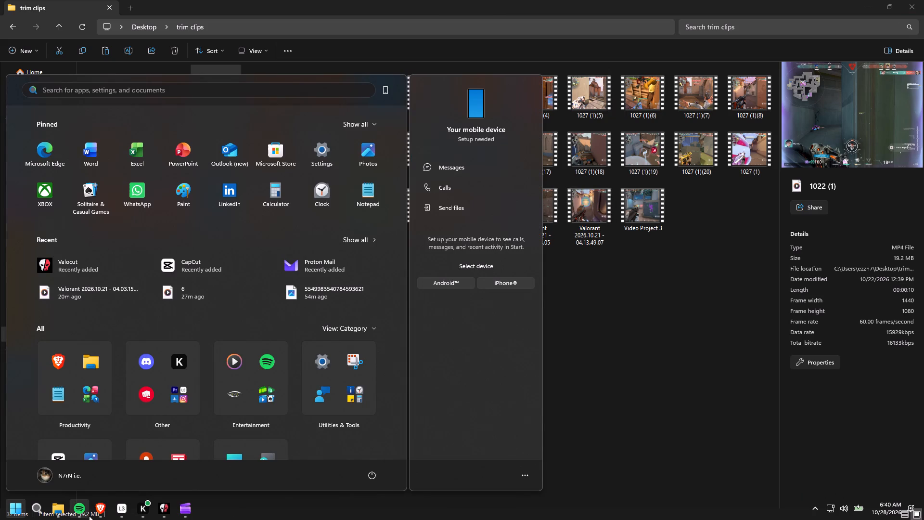
# Switch to Spotify and skip to the next track.
pyautogui.click(81, 511)
pyautogui.click(405, 422)
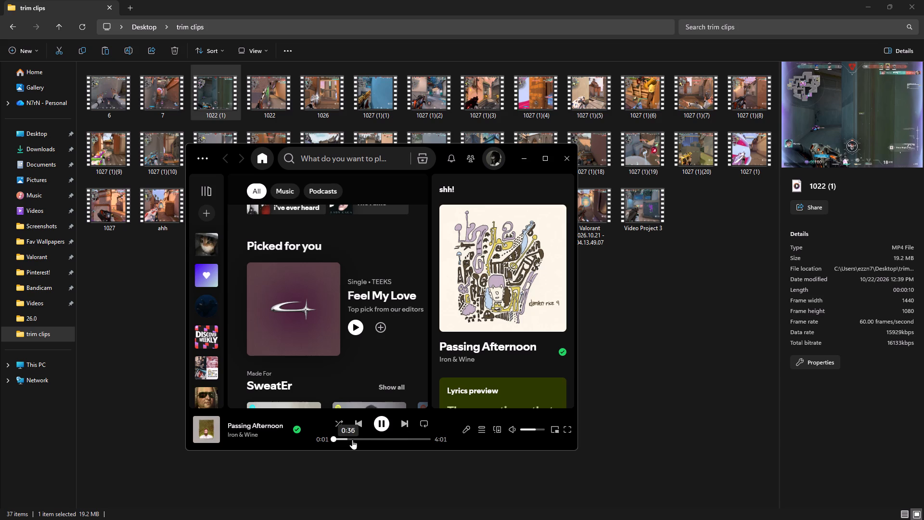
# Open the shh! playlist and look through its tracks down to the end of the list.
pyautogui.click(218, 255)
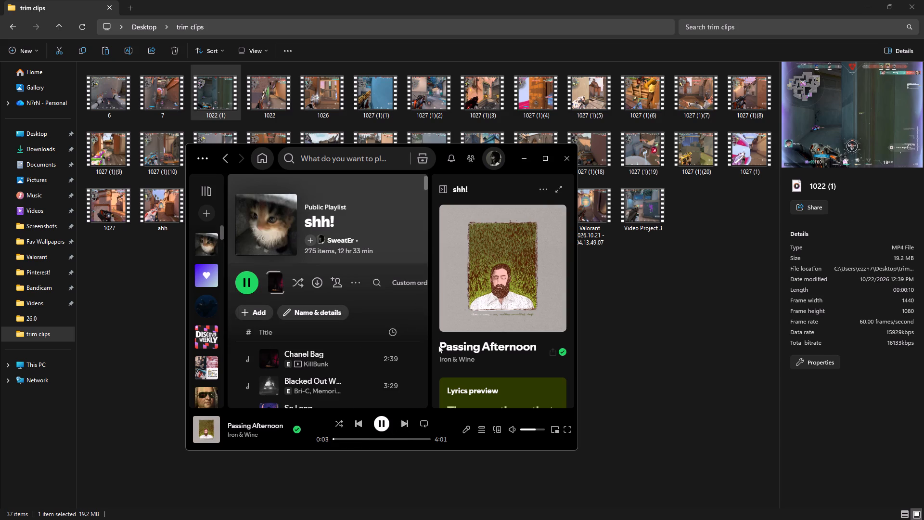
pyautogui.moveTo(428, 362); pyautogui.dragTo(429, 369)
pyautogui.moveTo(428, 234); pyautogui.dragTo(425, 243)
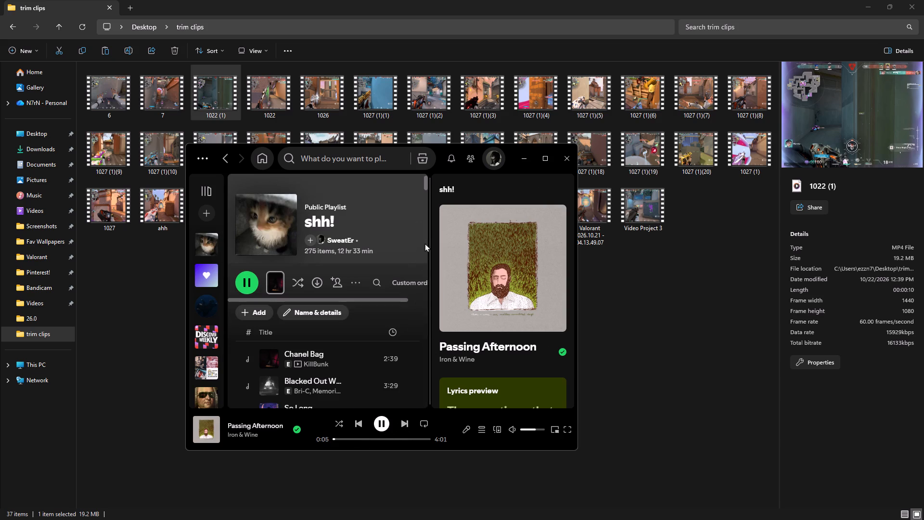
pyautogui.moveTo(423, 244); pyautogui.dragTo(423, 249)
pyautogui.moveTo(424, 250); pyautogui.dragTo(434, 411)
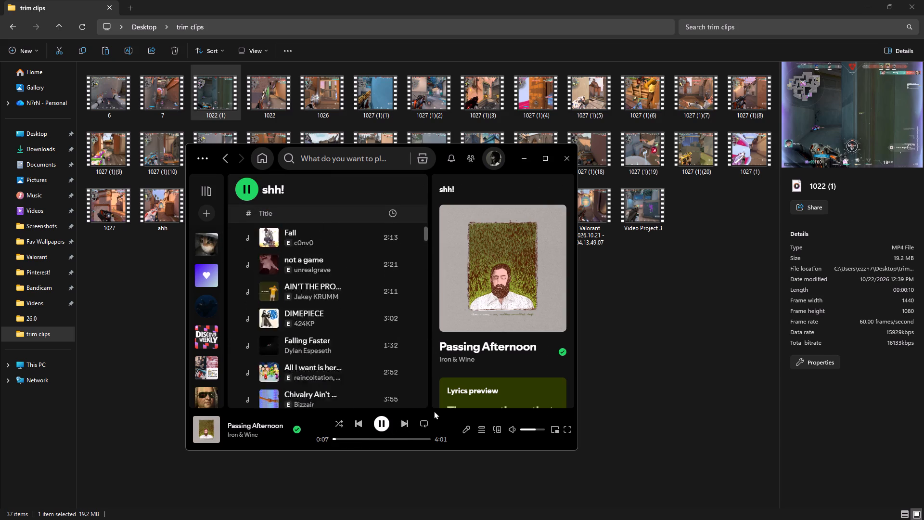
pyautogui.moveTo(434, 411); pyautogui.dragTo(426, 389)
pyautogui.click(426, 390)
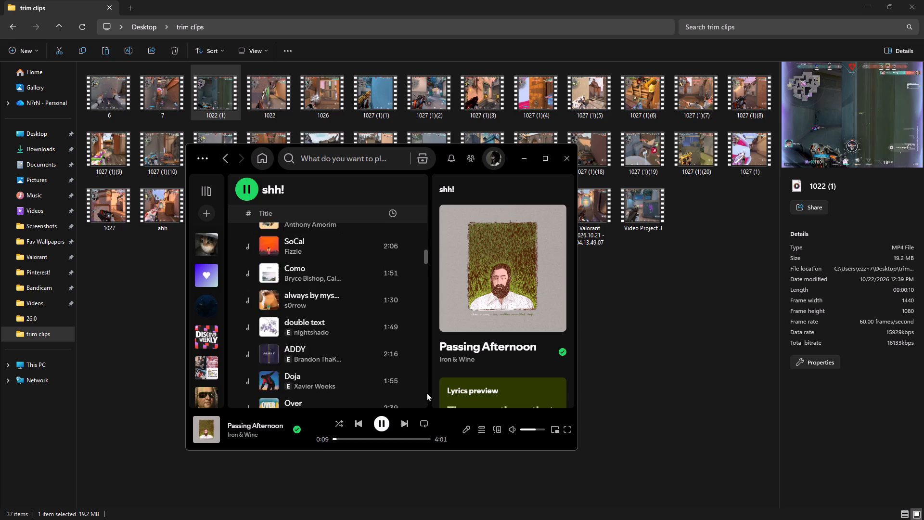
pyautogui.click(426, 392)
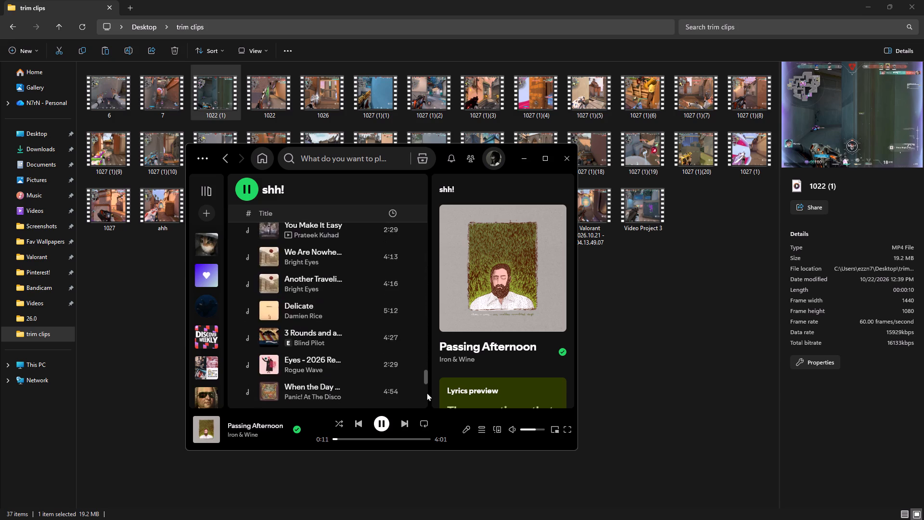
pyautogui.click(426, 392)
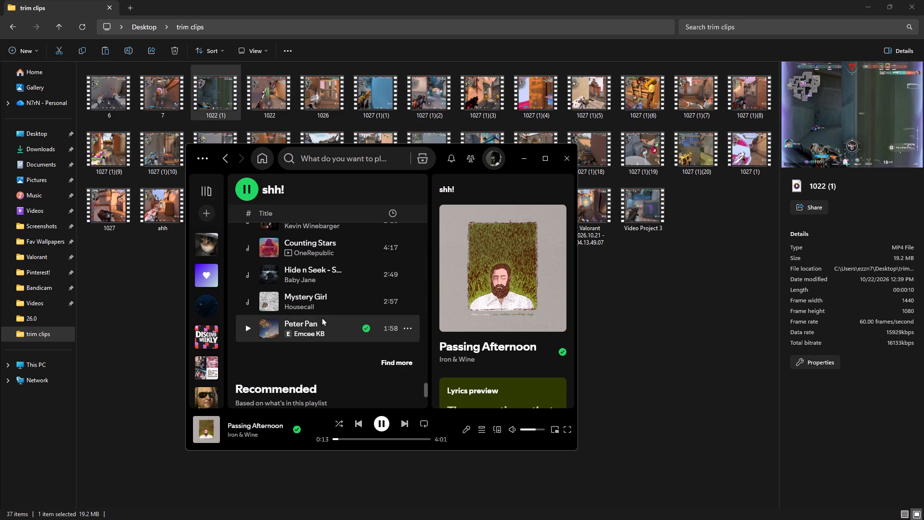
# Play Peter Pan by Emcee KB from Liked Songs and look through the first songs in the list.
pyautogui.click(203, 285)
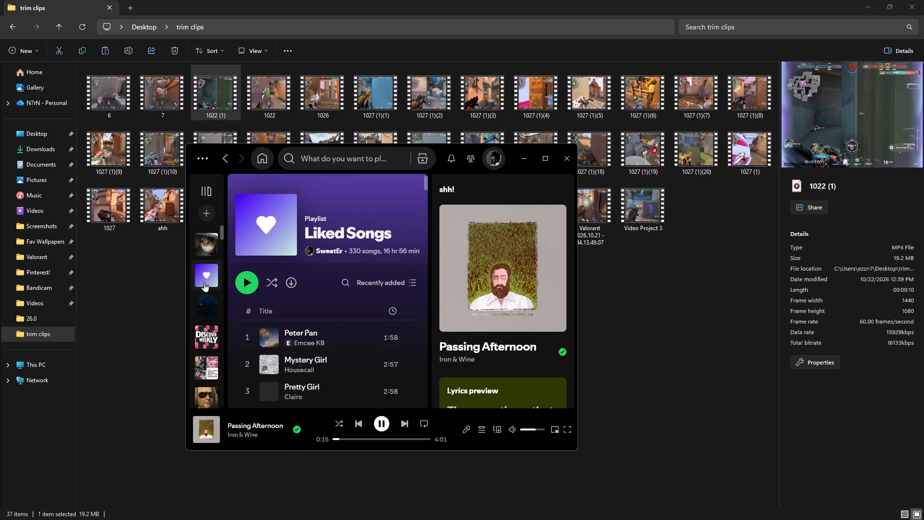
pyautogui.click(249, 358)
pyautogui.scroll(-1, 269, 354)
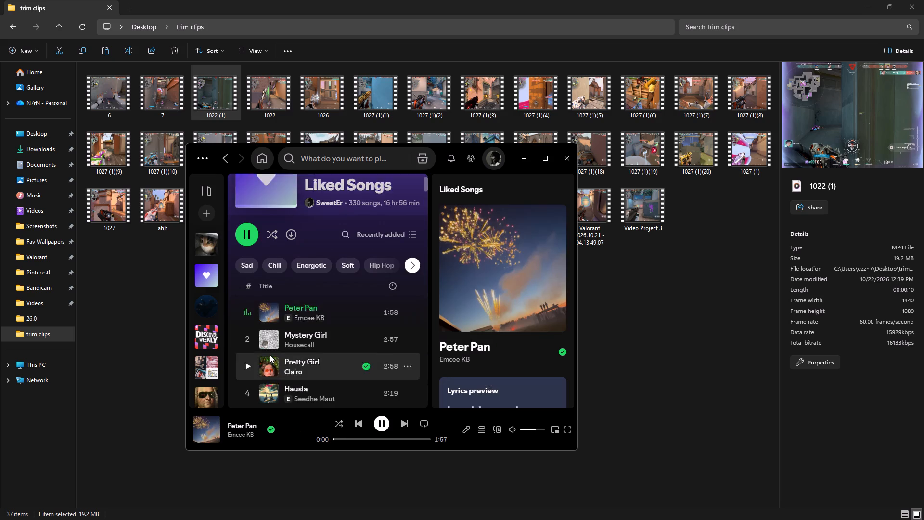
pyautogui.scroll(-3, 269, 354)
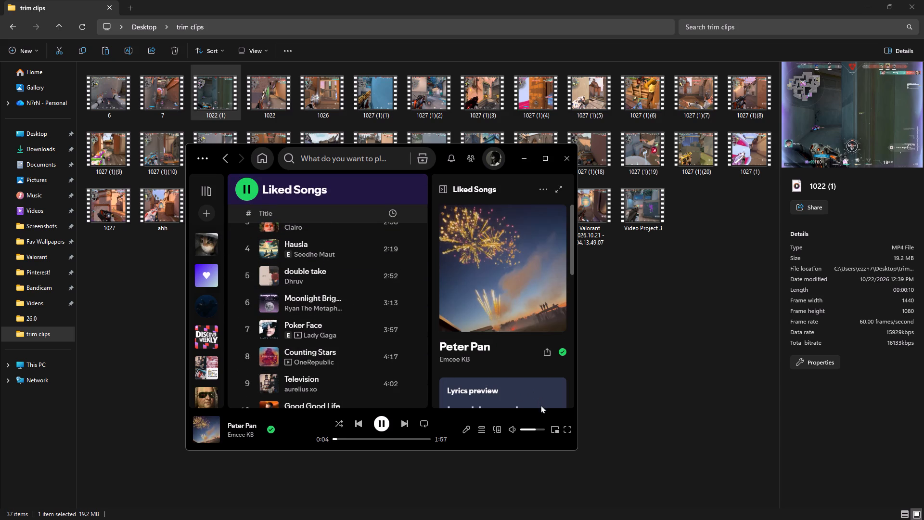
# Raise Spotify's playback volume to nearly full and return to the trim clips folder in File Explorer.
pyautogui.click(536, 429)
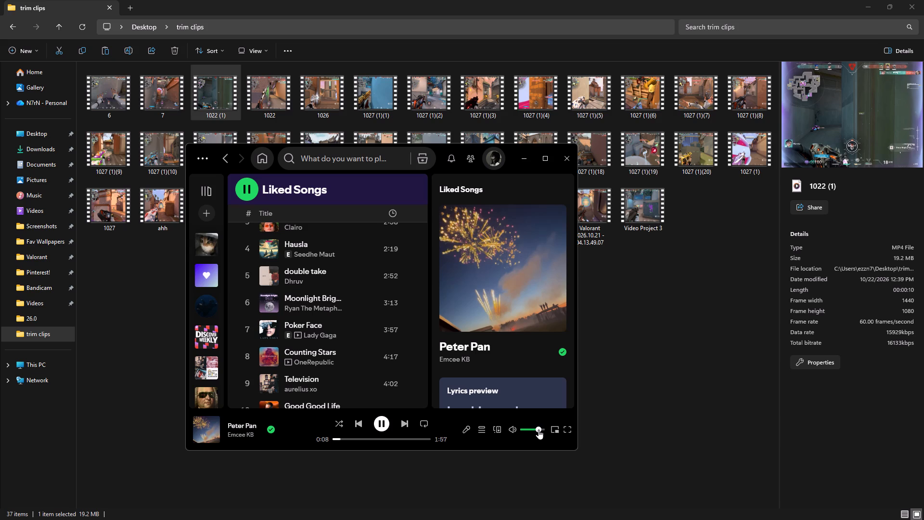
pyautogui.click(544, 429)
pyautogui.click(617, 384)
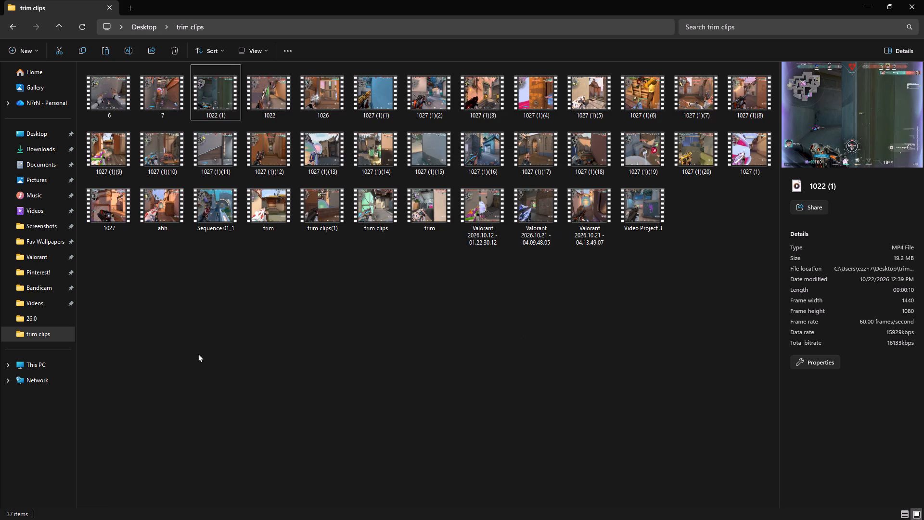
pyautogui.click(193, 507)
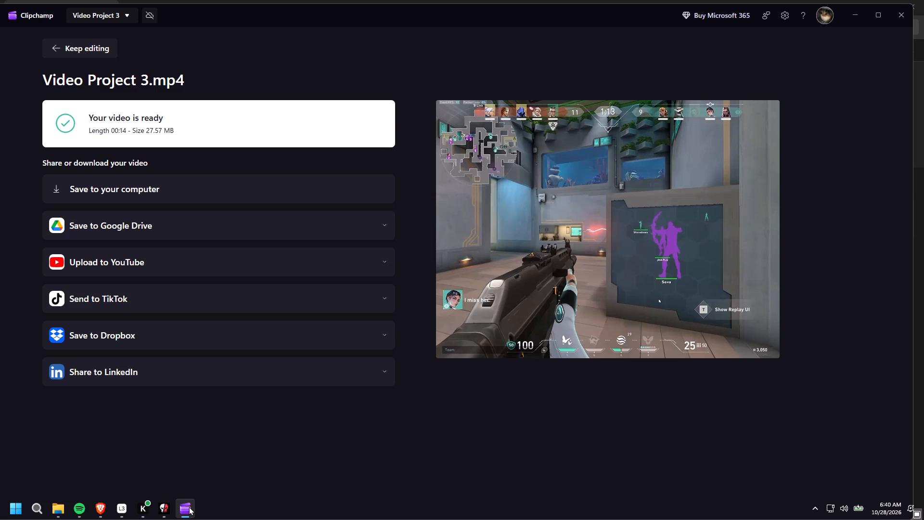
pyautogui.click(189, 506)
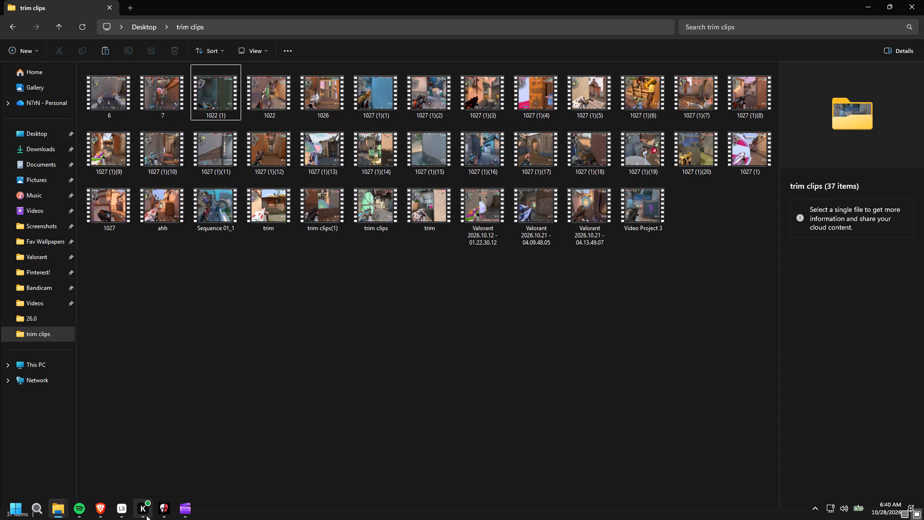
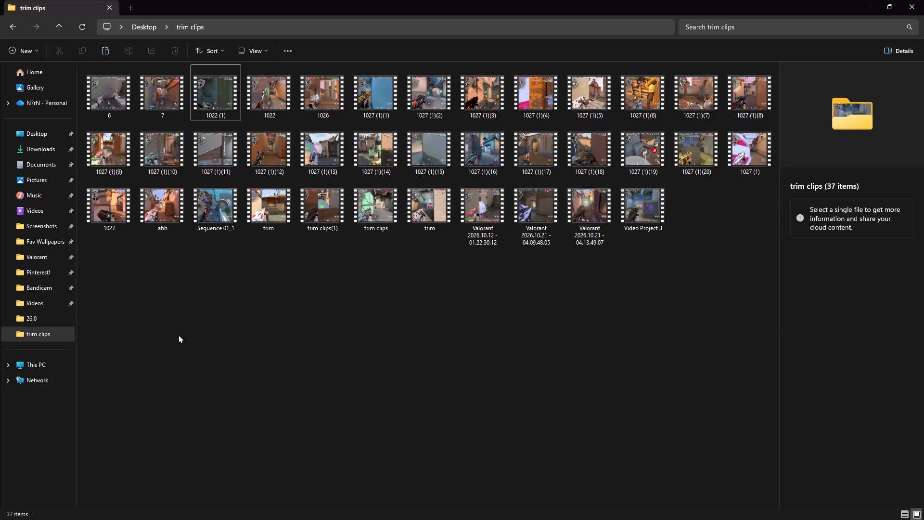
# Bring up the overview of open windows to switch away from the trim clips folder.
pyautogui.hotkey('alt', 'Tab')
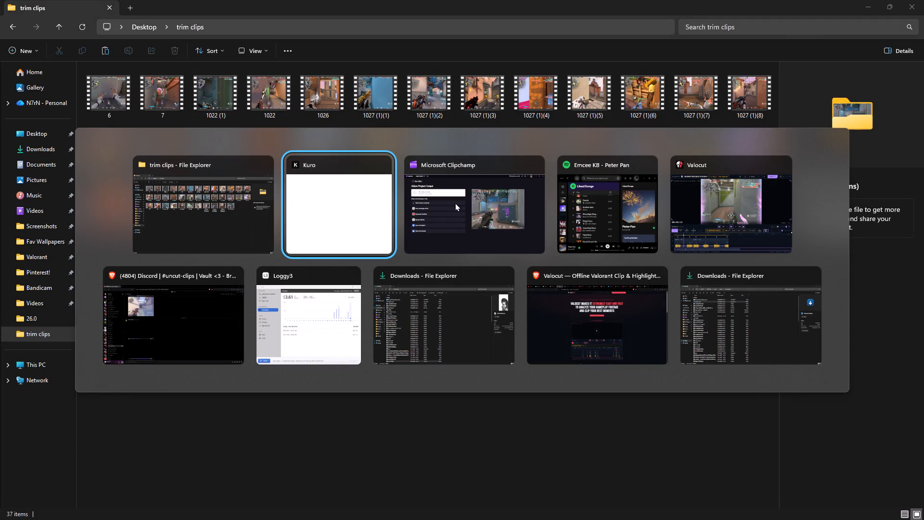